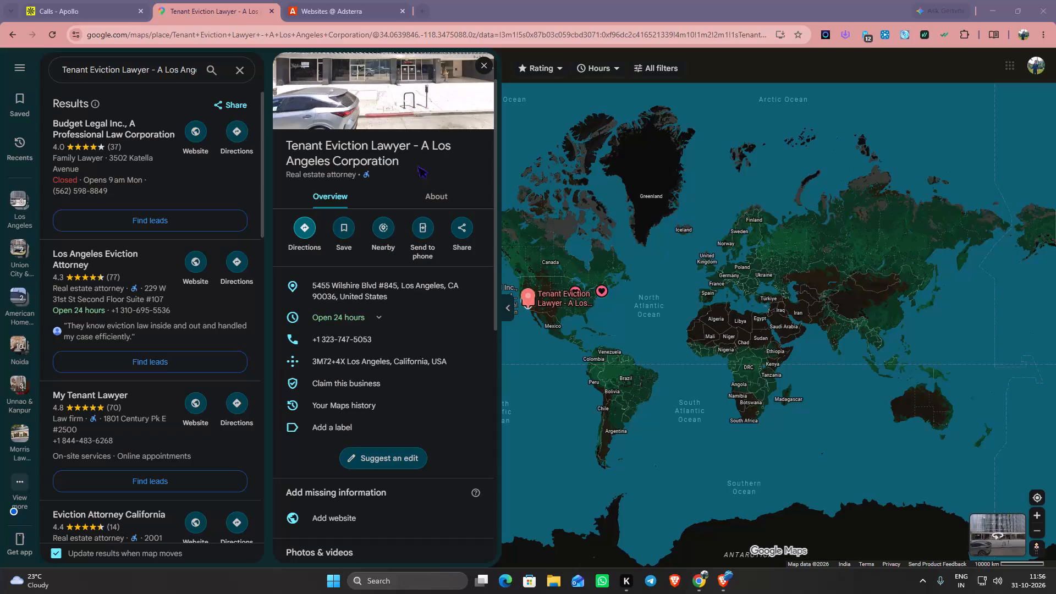
Review the contact details of the Tenant Eviction Lawyer listing and copy its plus code.
click(430, 193)
click(335, 96)
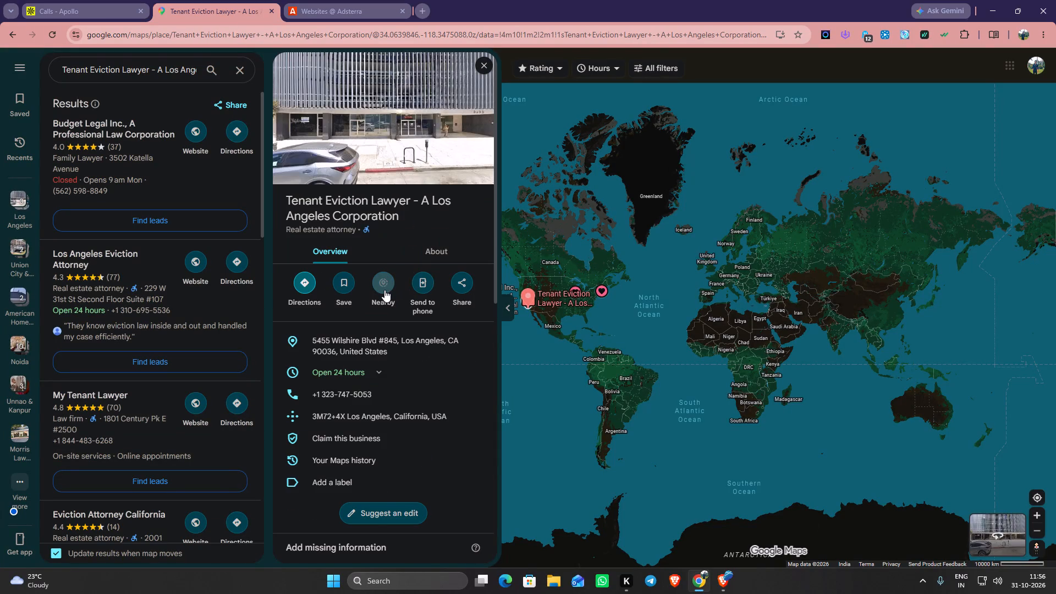
scroll(384, 289, down, 3)
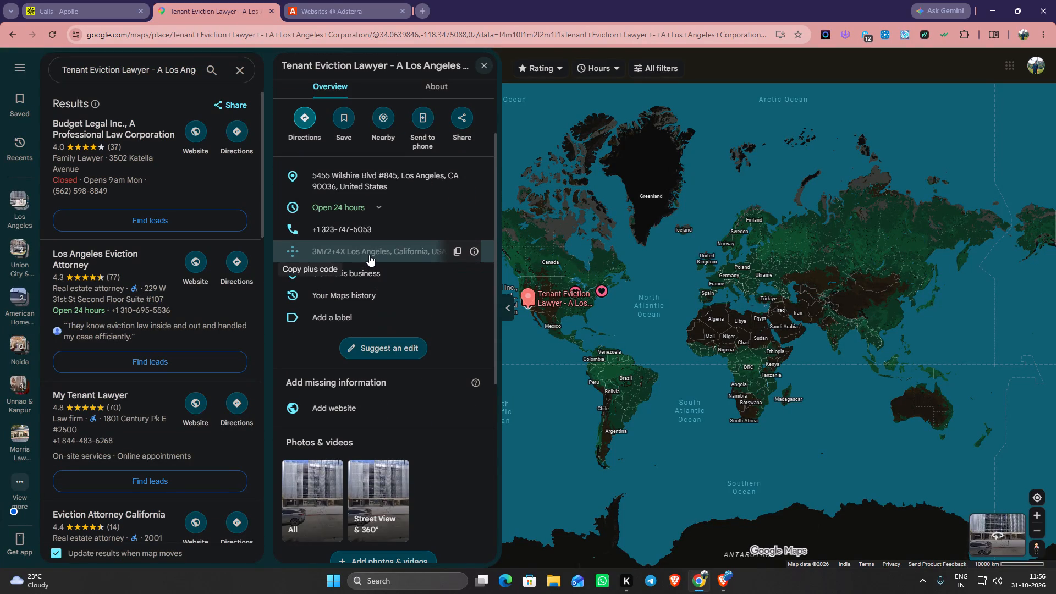
click(408, 252)
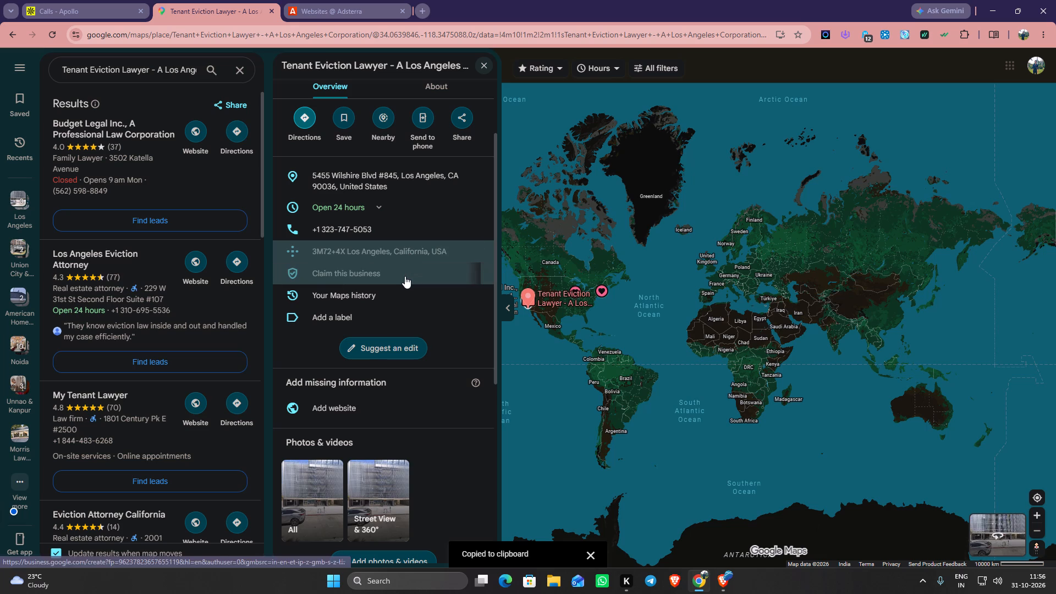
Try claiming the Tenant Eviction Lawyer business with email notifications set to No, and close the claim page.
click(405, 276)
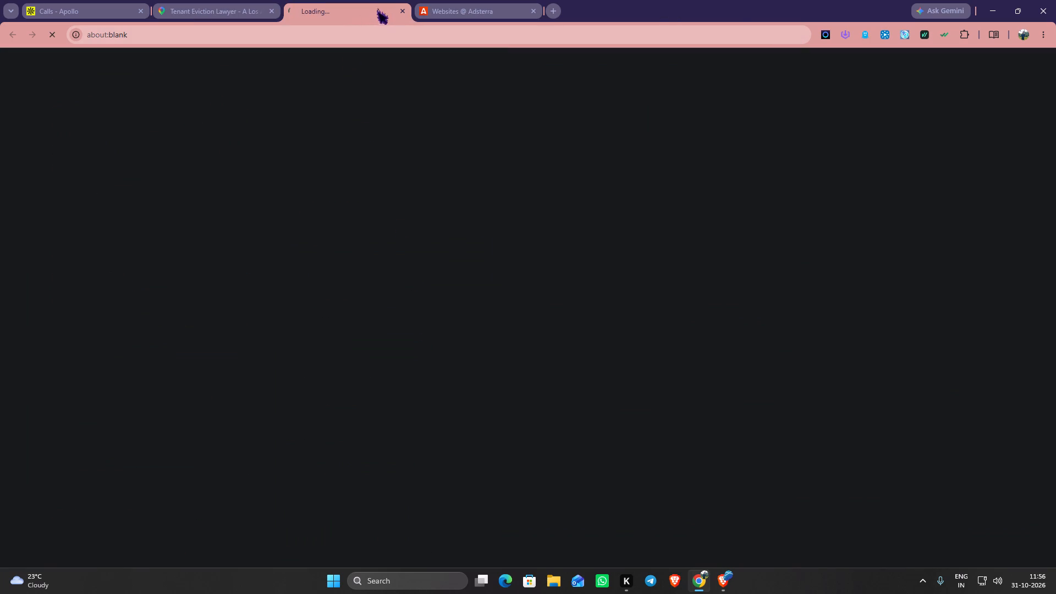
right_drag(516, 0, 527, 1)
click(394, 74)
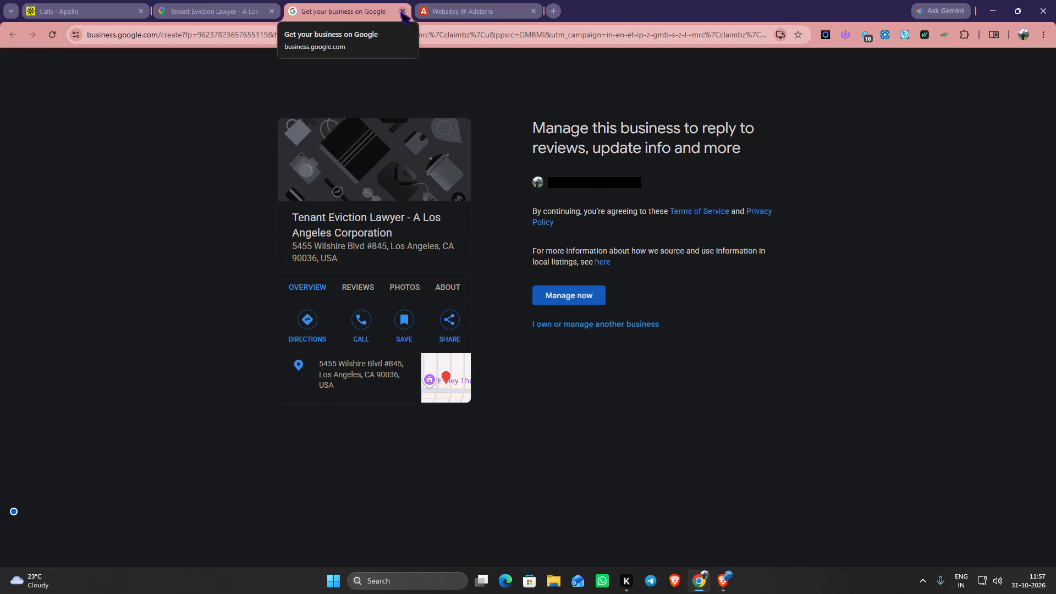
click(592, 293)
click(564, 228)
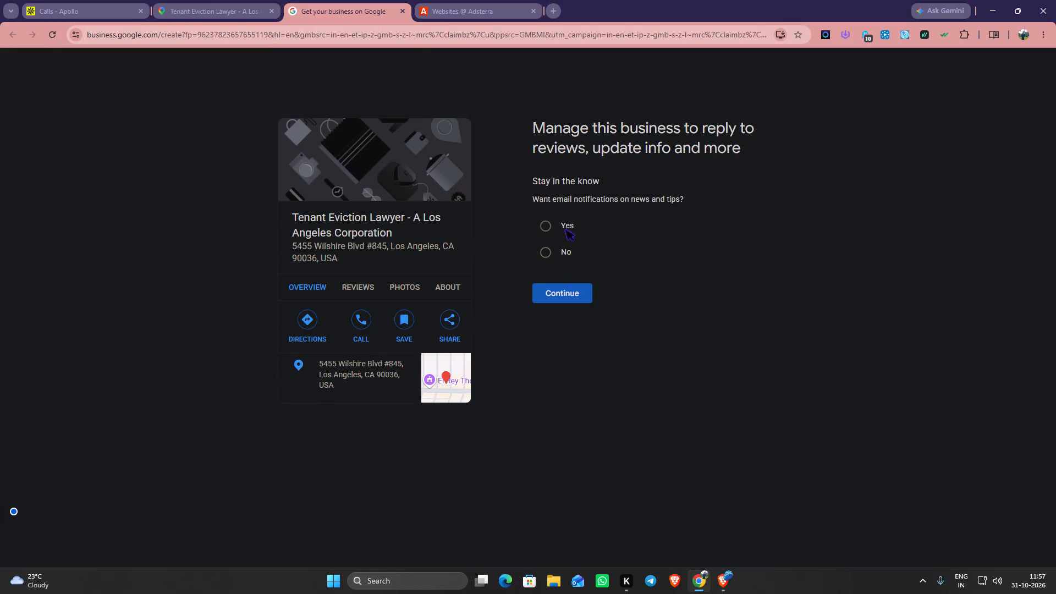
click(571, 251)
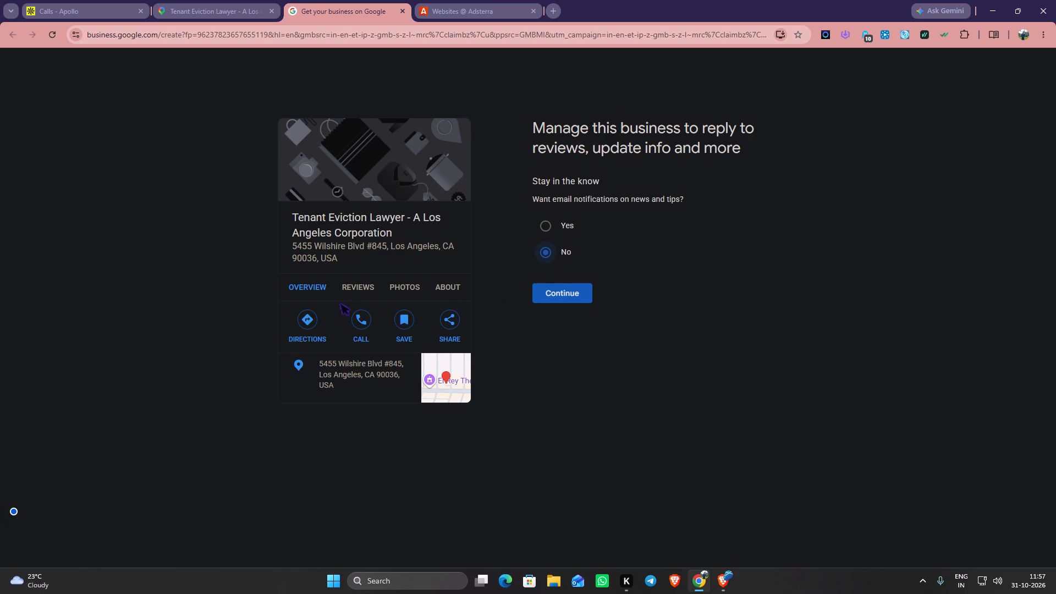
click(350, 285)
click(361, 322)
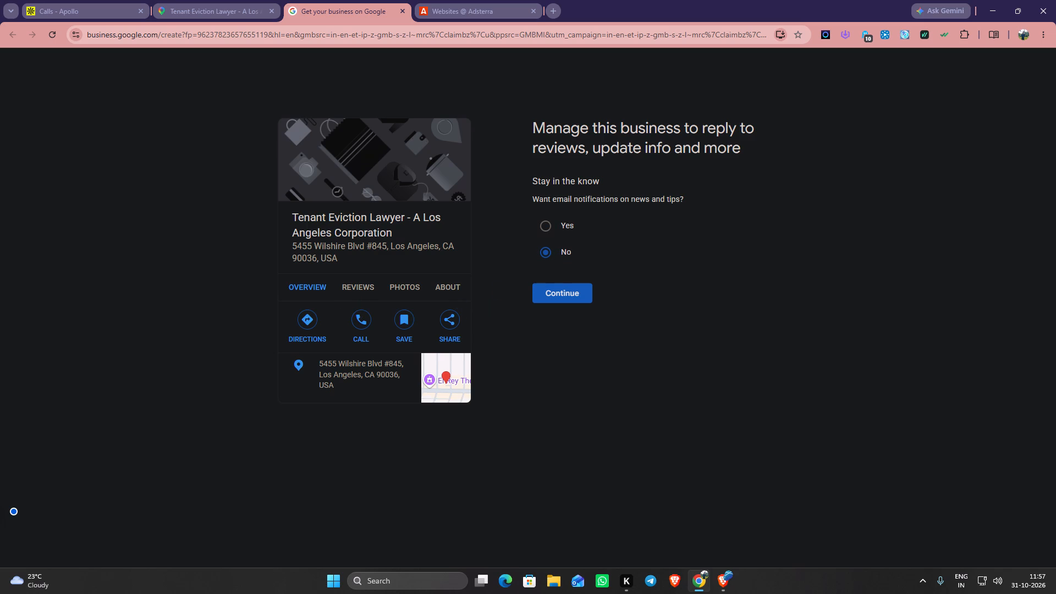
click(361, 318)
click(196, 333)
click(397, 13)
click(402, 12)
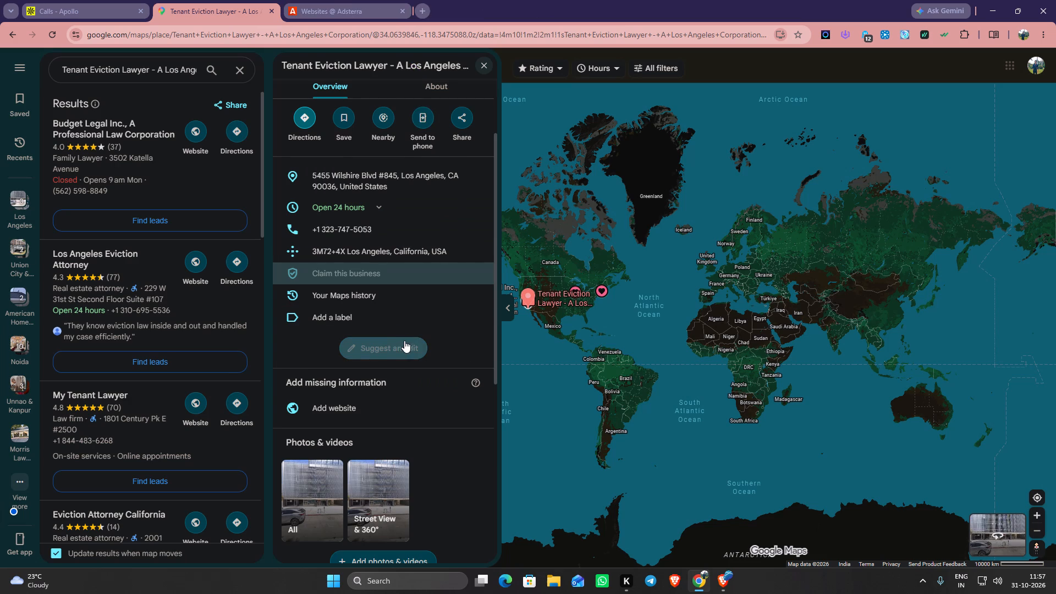
Inspect the phone number form among the listing's suggested edits and close it without submitting.
click(388, 347)
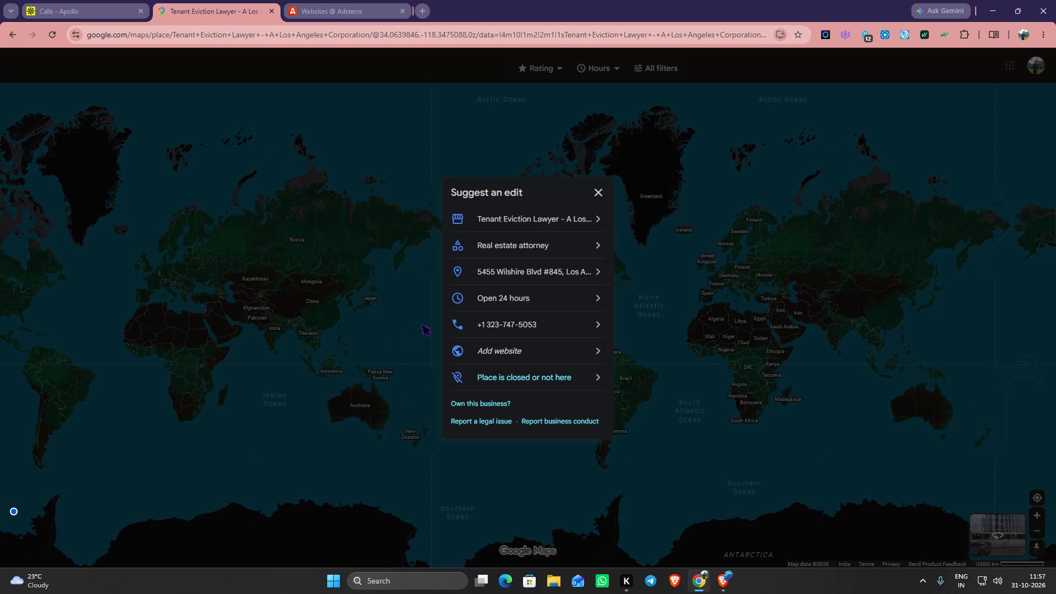
click(526, 324)
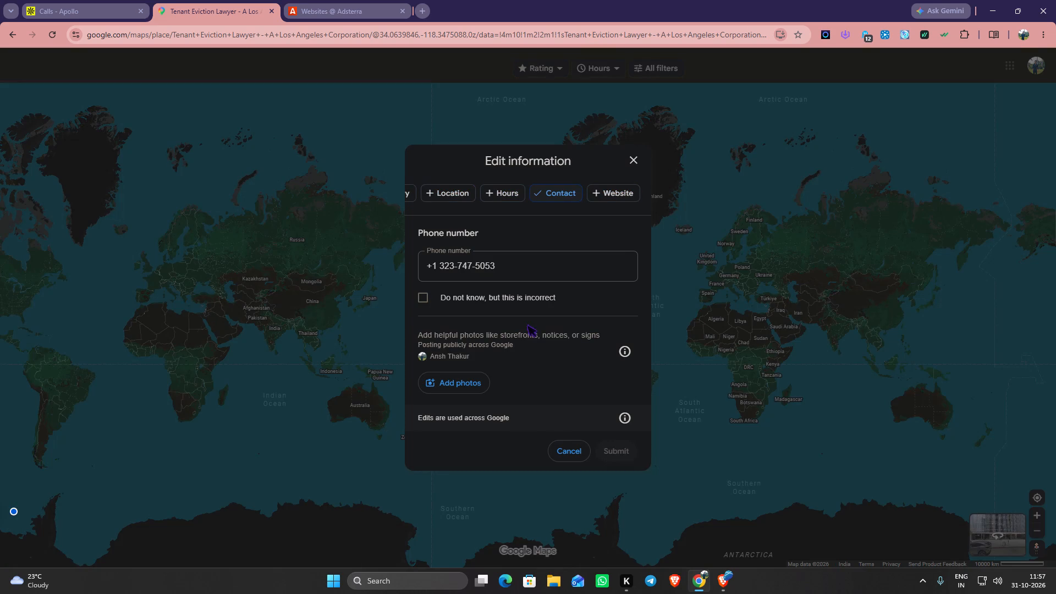
scroll(535, 243, down, 4)
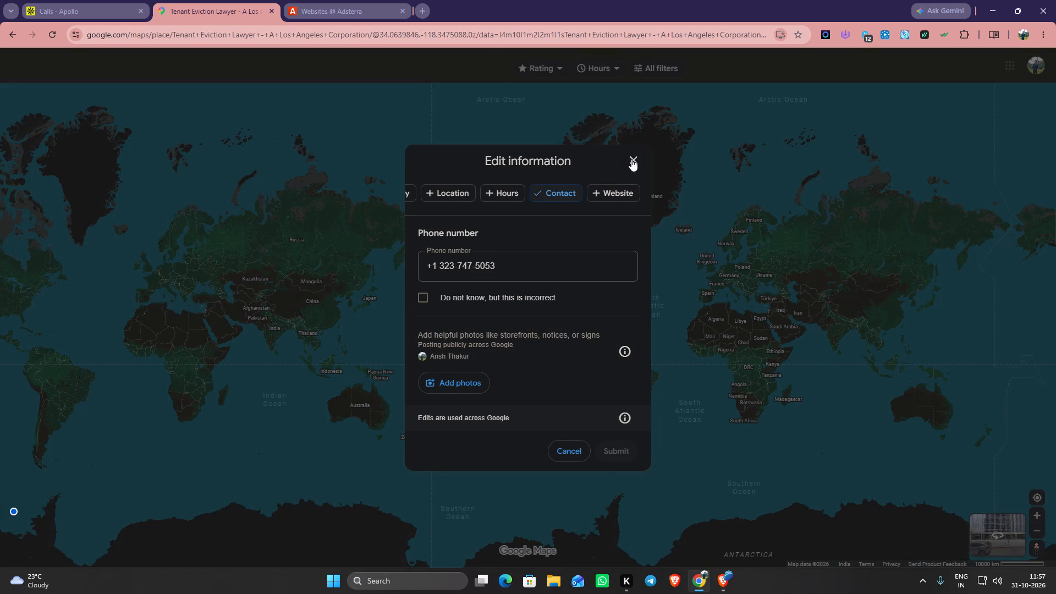
click(631, 159)
Browse the rest of the listing and the other eviction attorney results, and close the Maps page.
scroll(358, 230, down, 6)
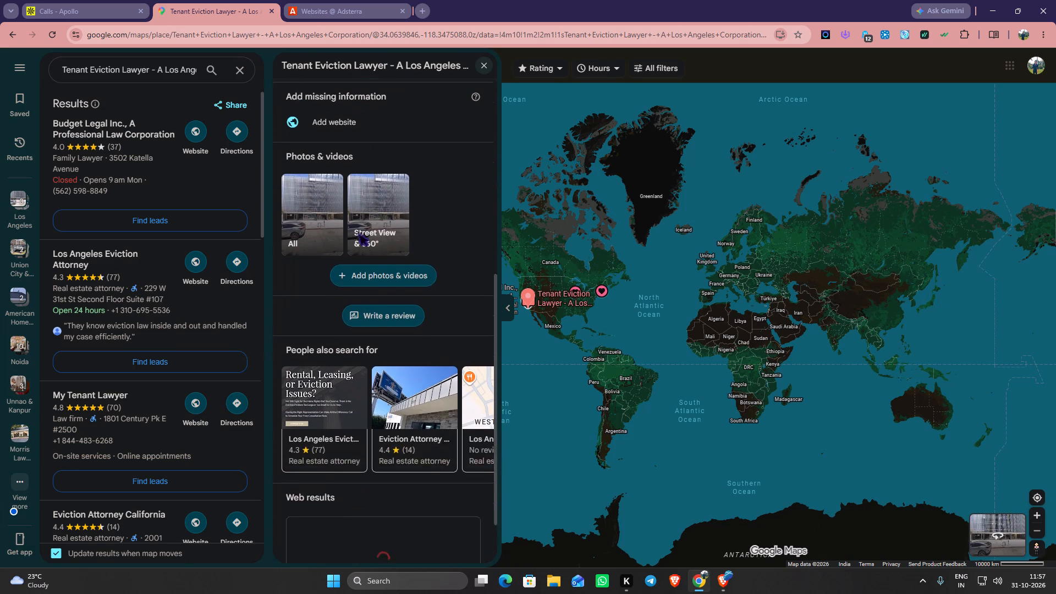
scroll(139, 310, down, 4)
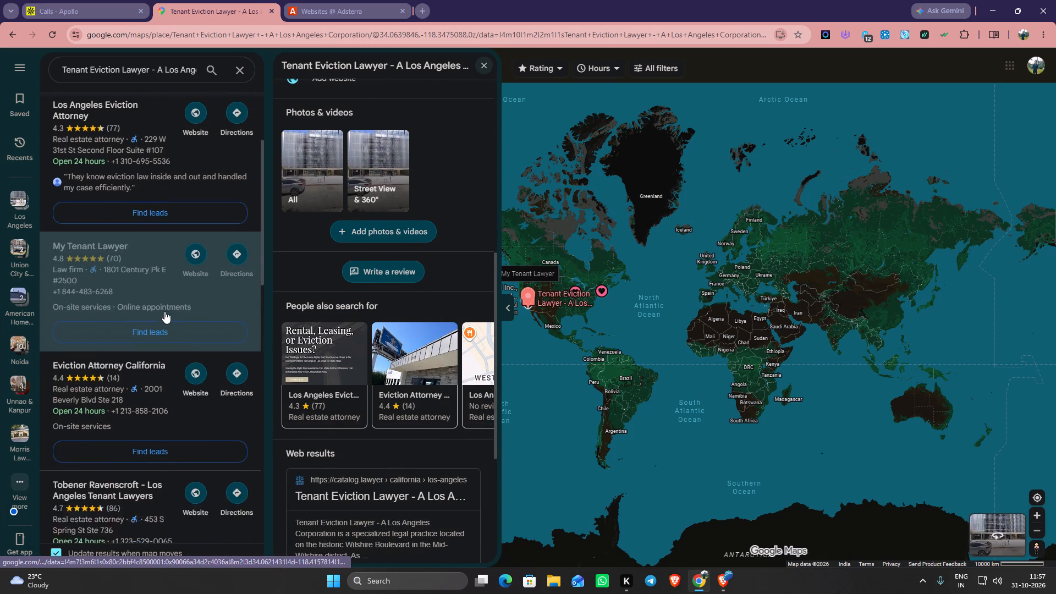
scroll(164, 311, down, 1)
scroll(51, 288, down, 4)
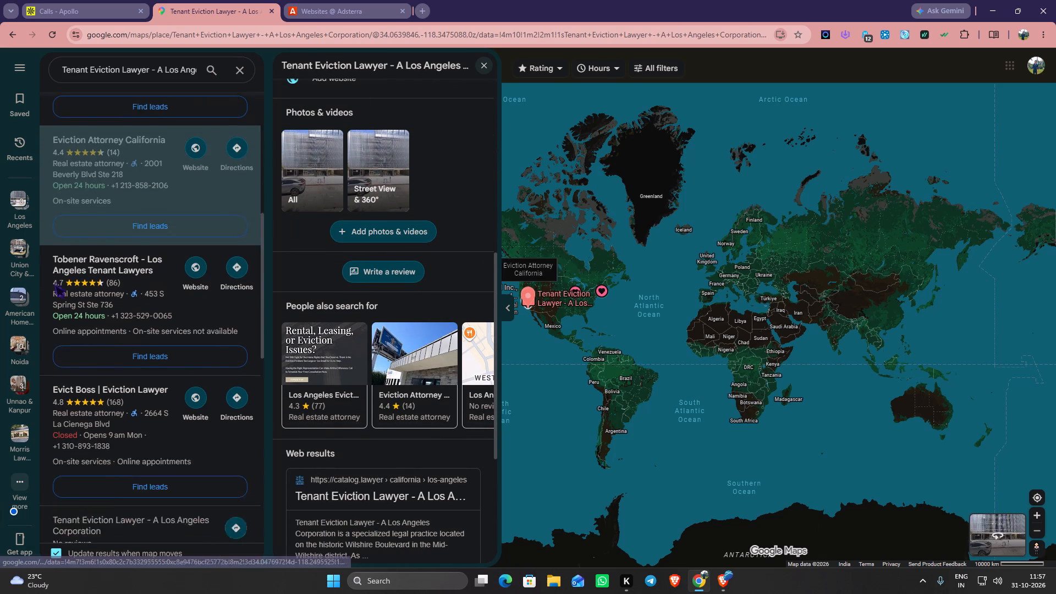
scroll(85, 263, down, 9)
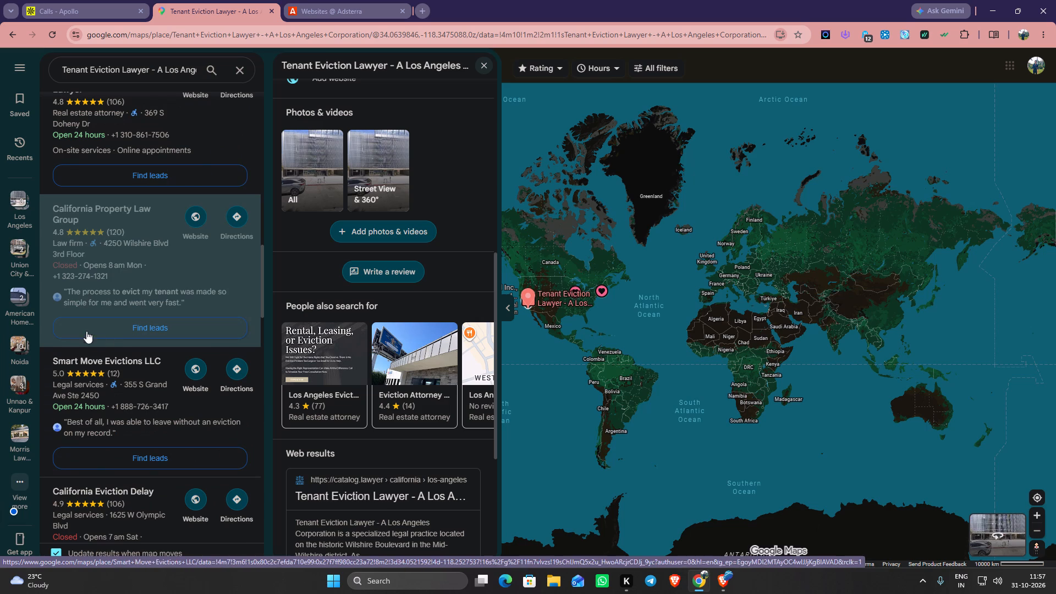
click(265, 10)
click(269, 11)
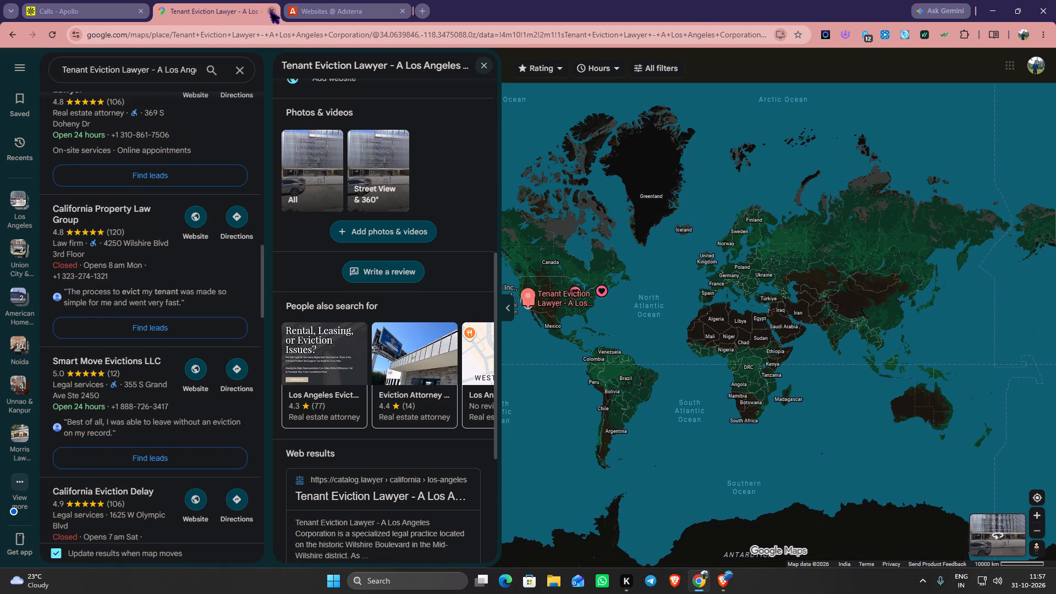
Check the Adsterra websites' ad units and open the account's Statistics page.
scroll(750, 292, down, 6)
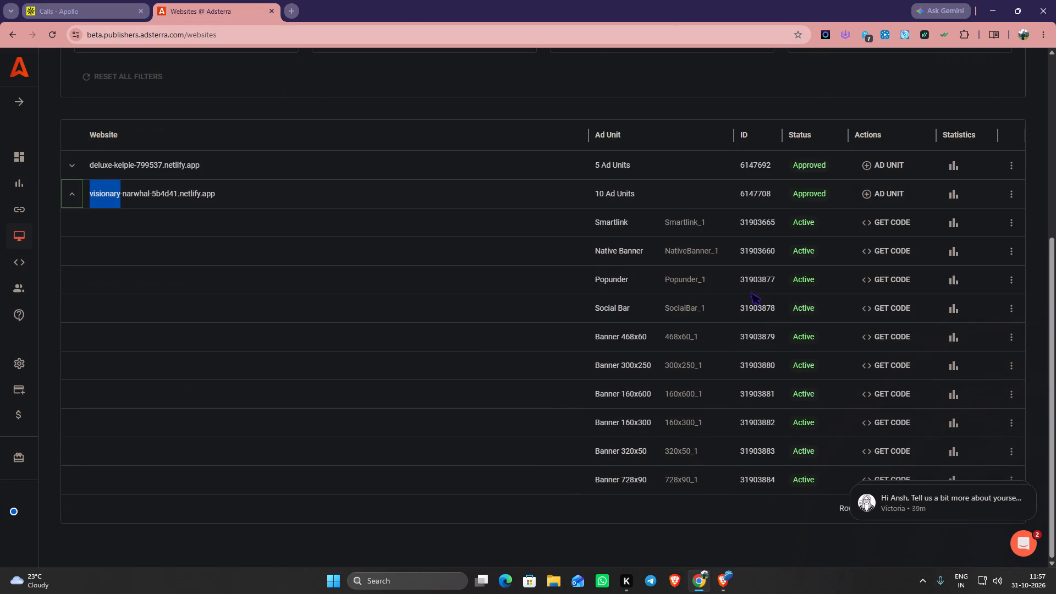
scroll(750, 292, down, 4)
click(24, 202)
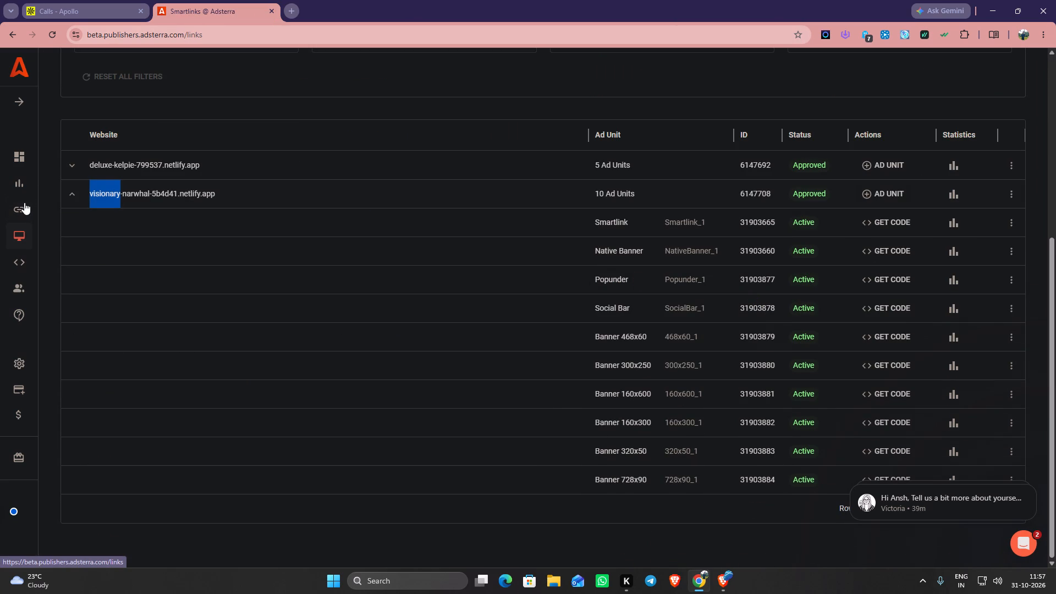
click(18, 198)
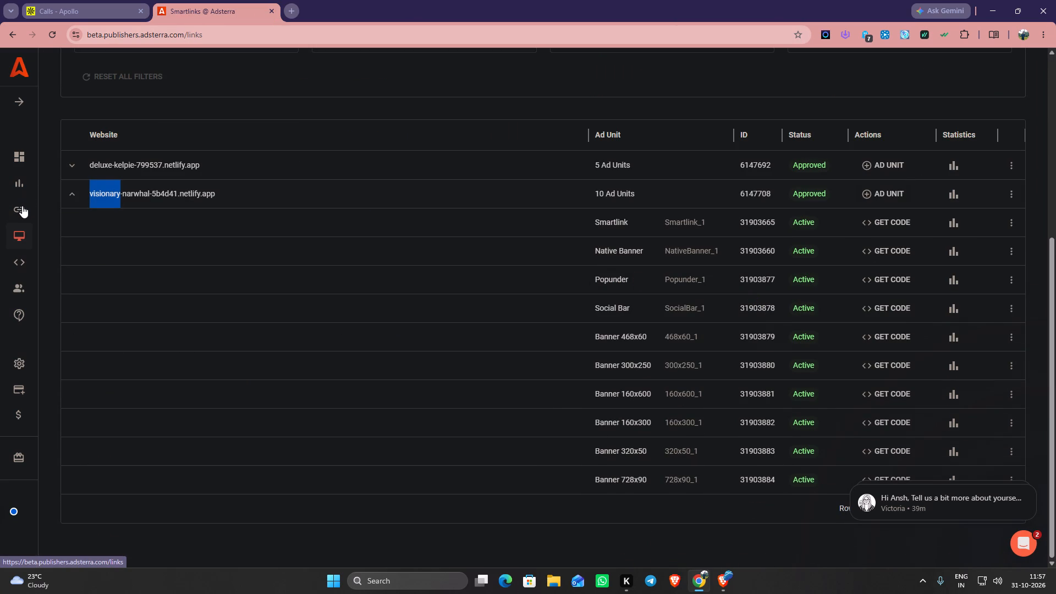
click(22, 206)
click(14, 184)
scroll(513, 283, down, 5)
click(1055, 285)
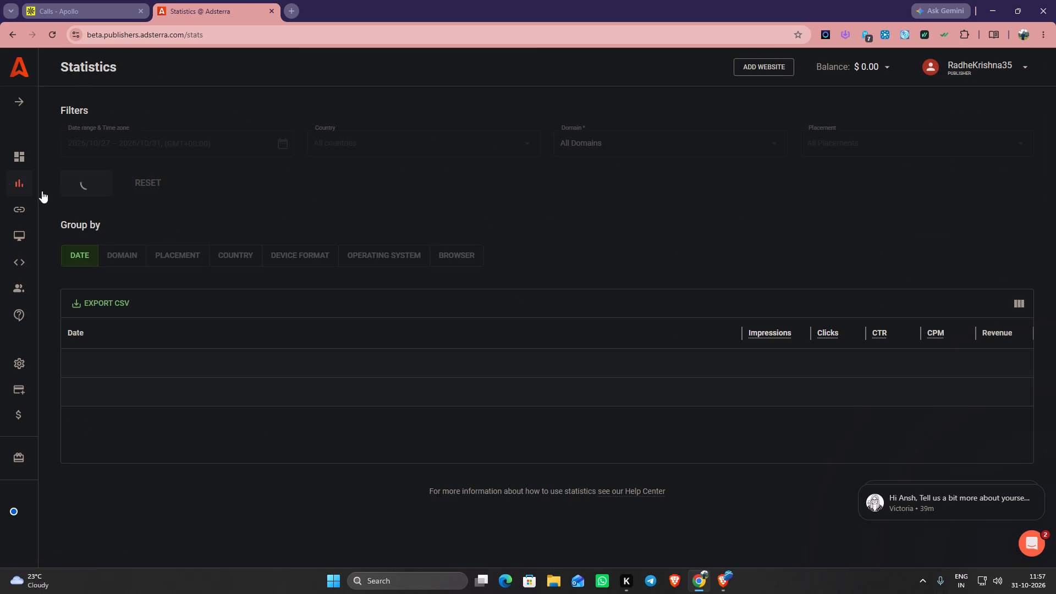
Search Google by voice in a new tab for "leads generator who has no website".
click(291, 14)
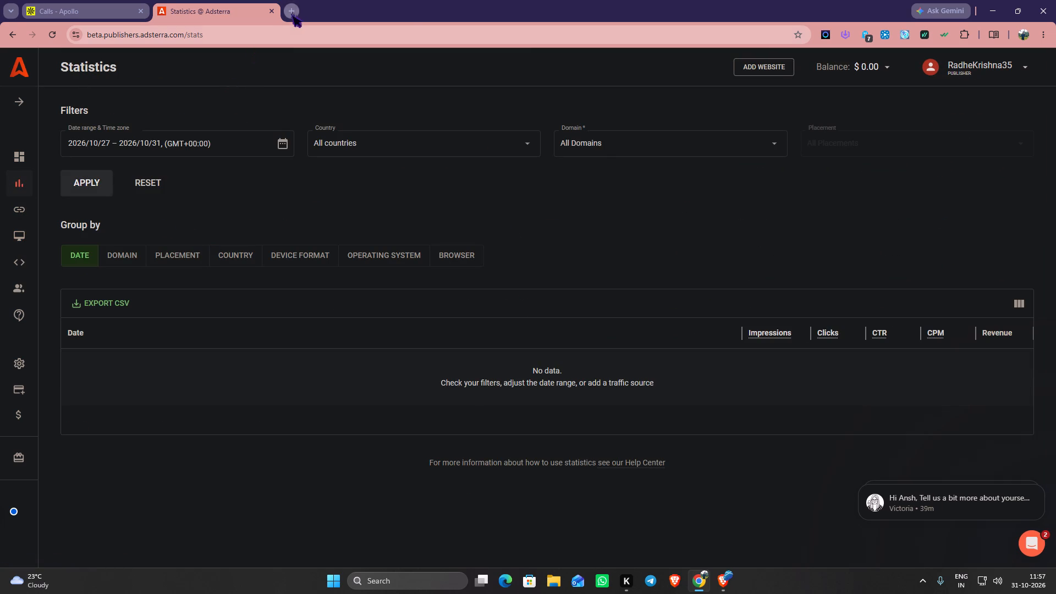
click(639, 202)
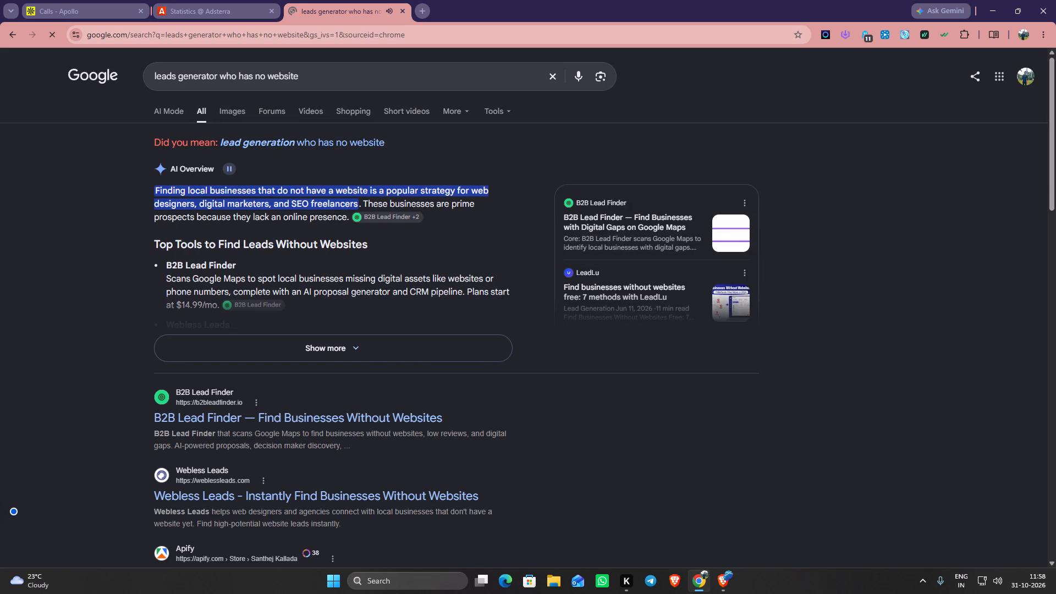
Expand the AI Overview of lead-finding tools and open the cited Apify page for No-Website Lead Finder.
click(285, 338)
scroll(285, 338, down, 2)
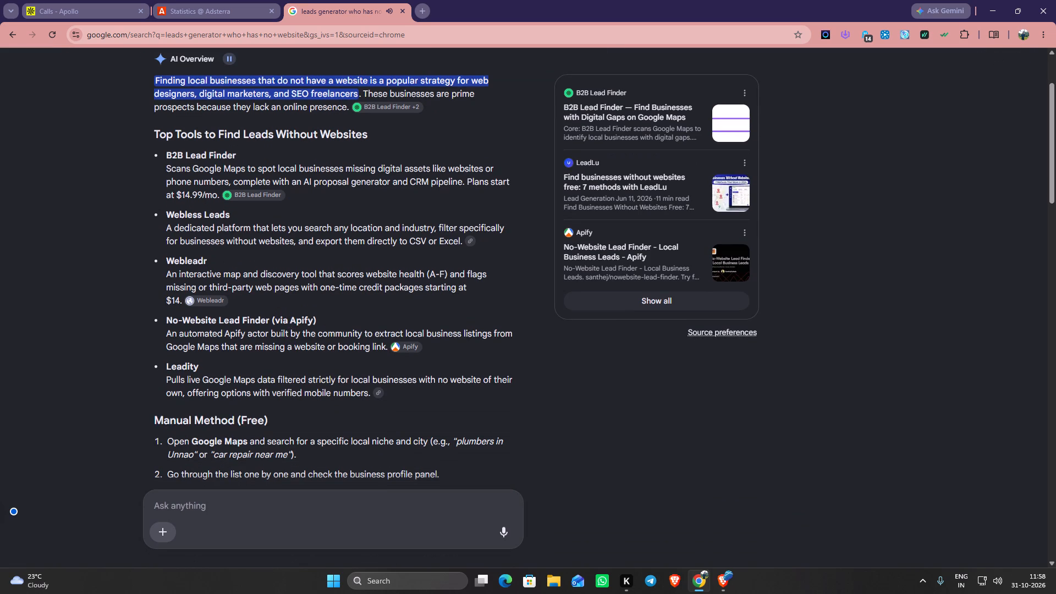
click(404, 349)
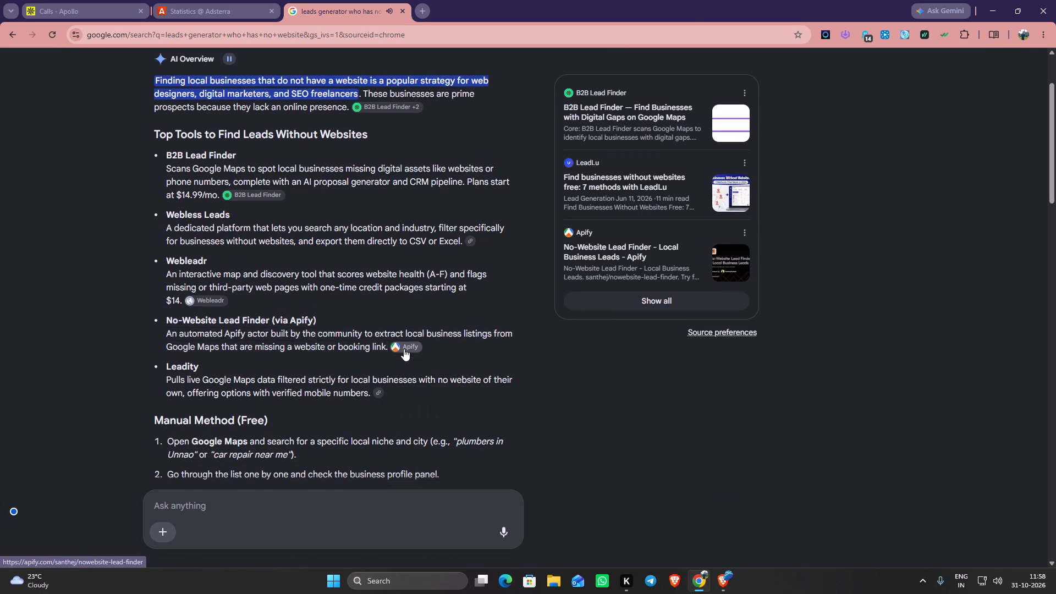
click(344, 0)
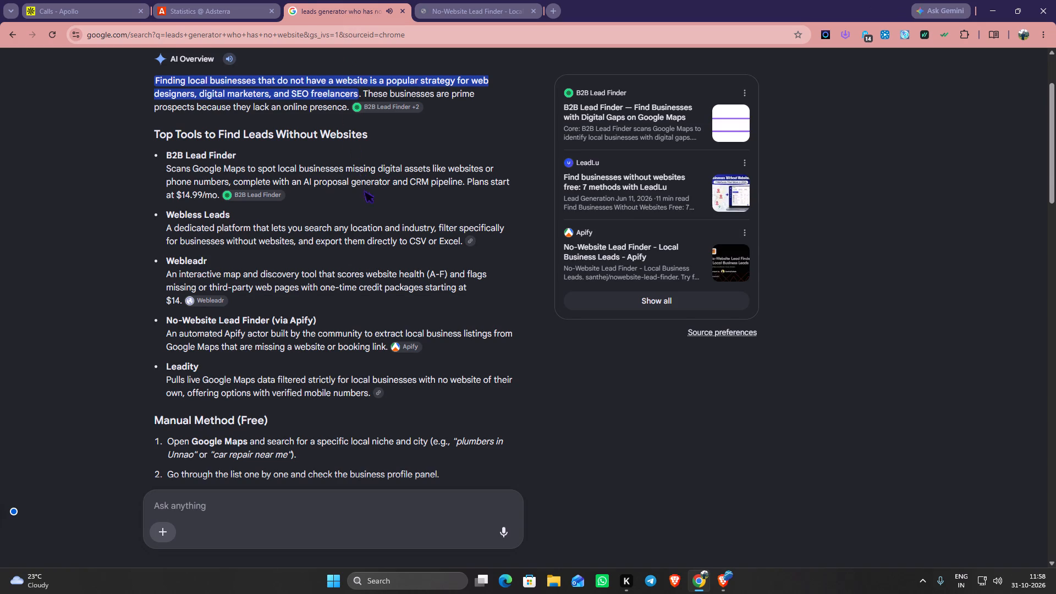
scroll(364, 190, up, 3)
click(224, 171)
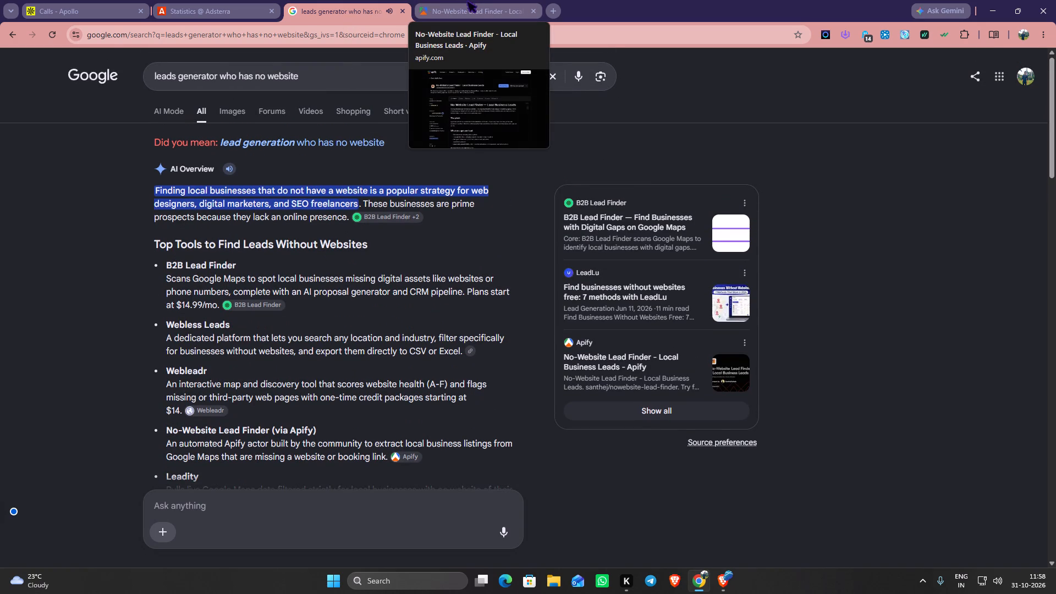
click(466, 0)
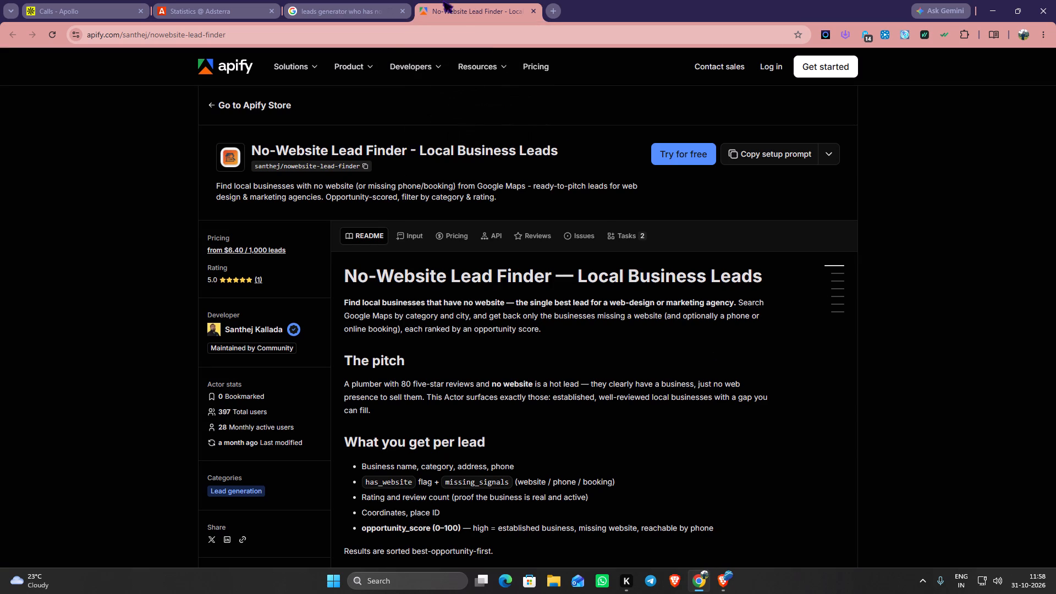
Read the No-Website Lead Finder README for its lead fields, inputs, use cases, pricing and example input.
scroll(448, 127, down, 2)
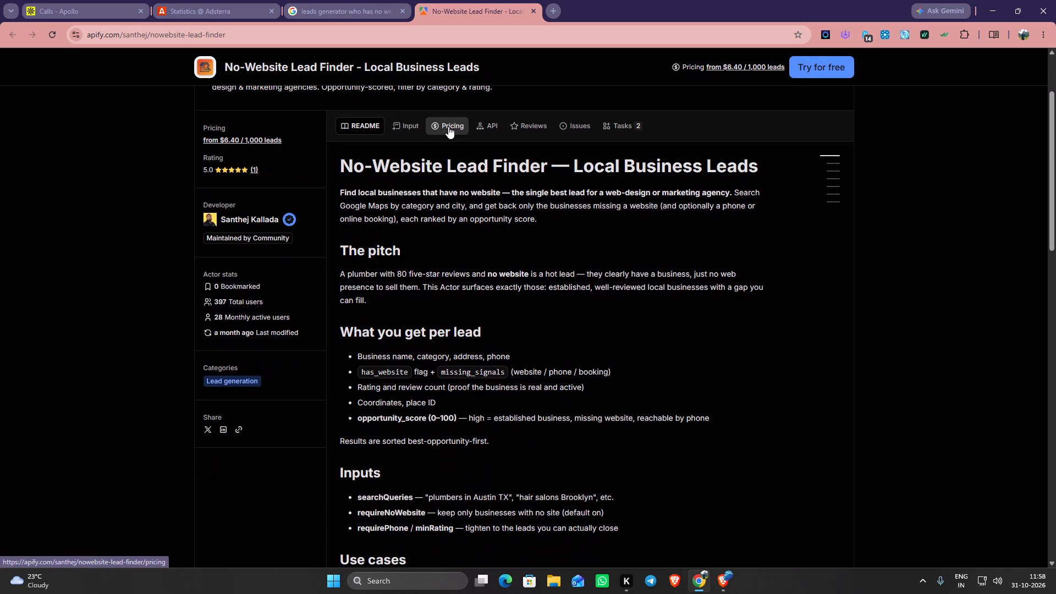
scroll(448, 127, down, 2)
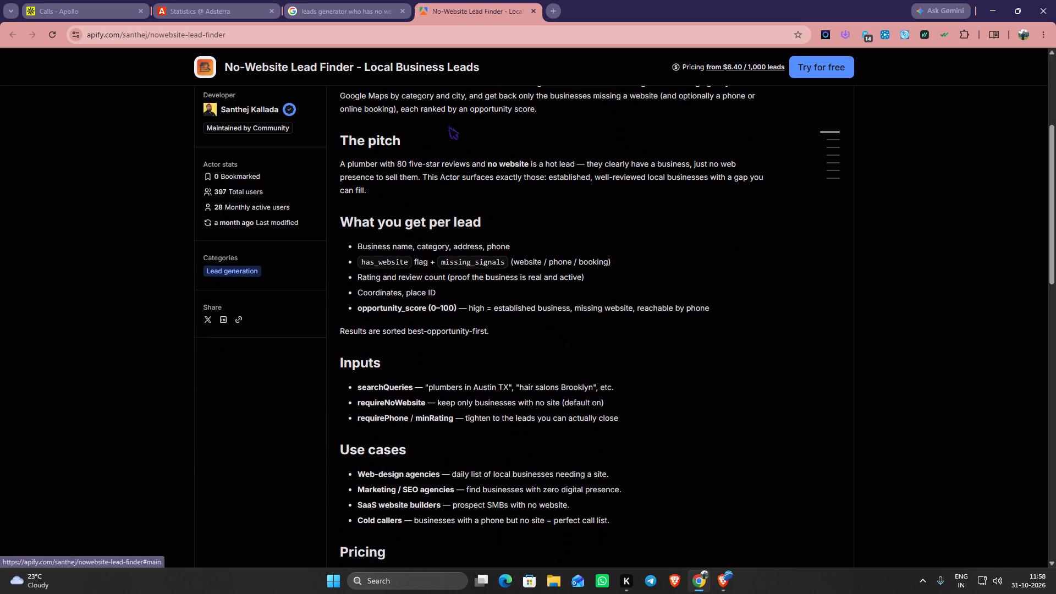
scroll(448, 127, down, 2)
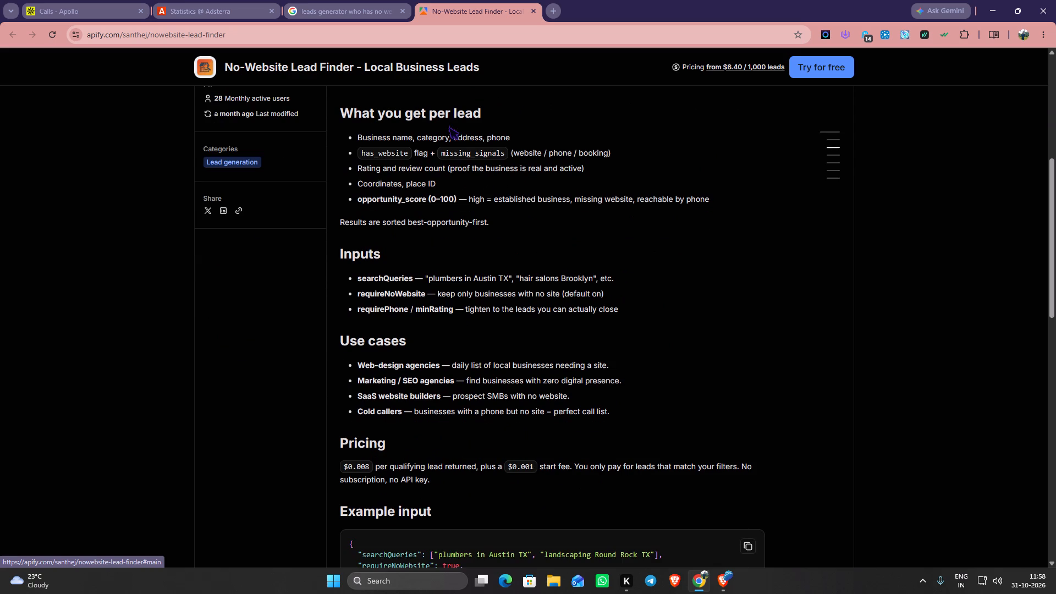
scroll(448, 127, down, 3)
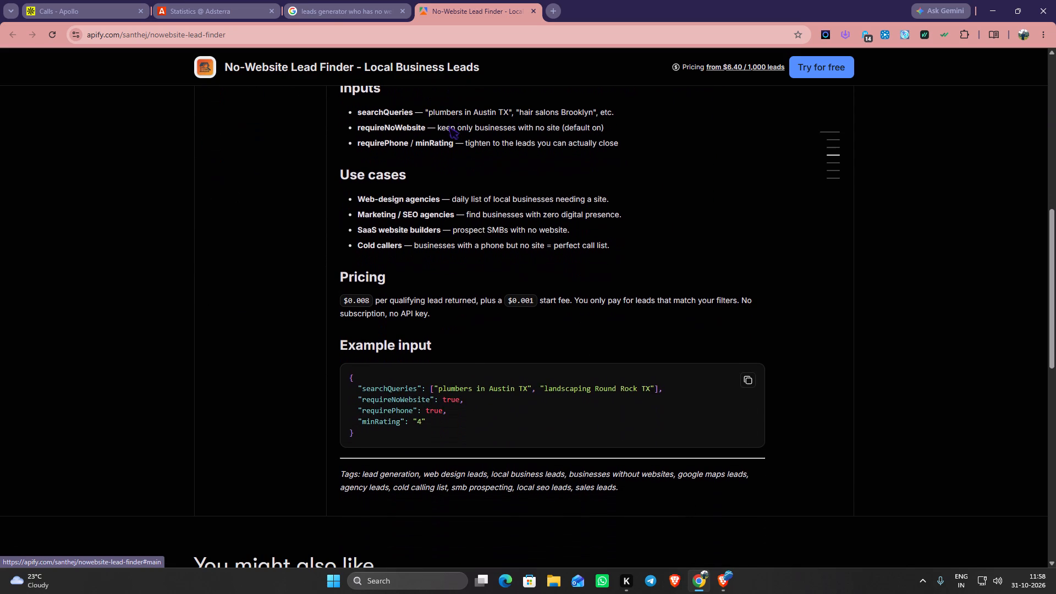
Re-read the No-Website Lead Finder README from the pitch to the tags and look over the suggested related scrapers.
scroll(448, 127, down, 2)
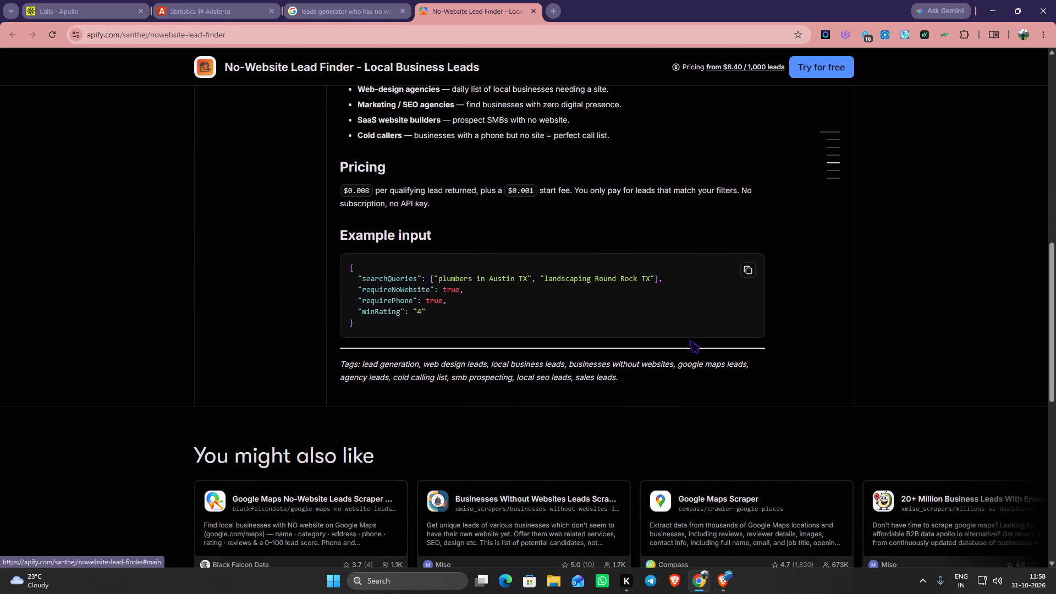
drag(646, 384, 624, 360)
scroll(626, 324, up, 11)
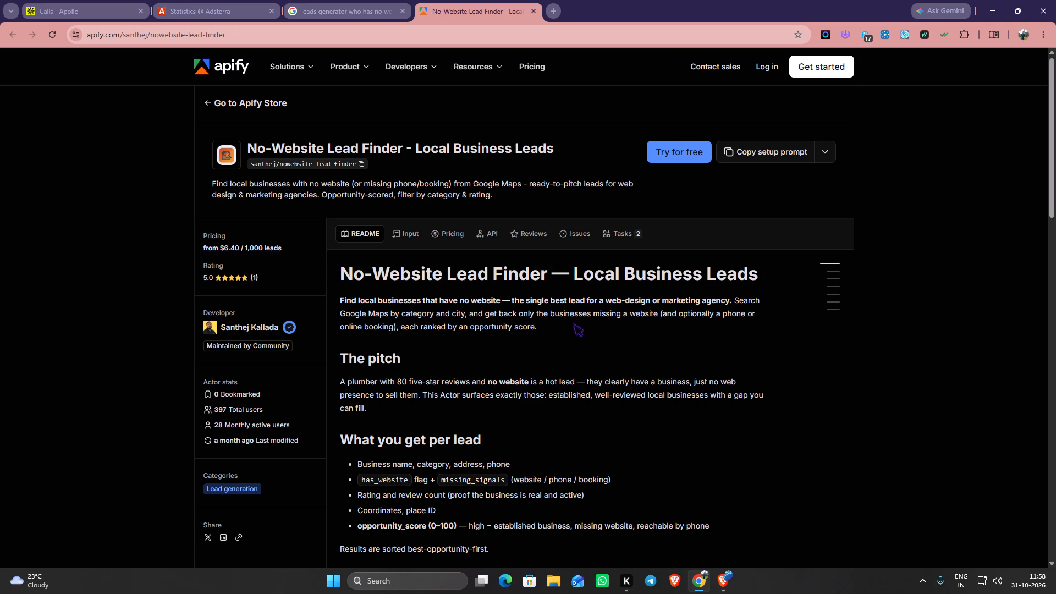
scroll(573, 323, down, 10)
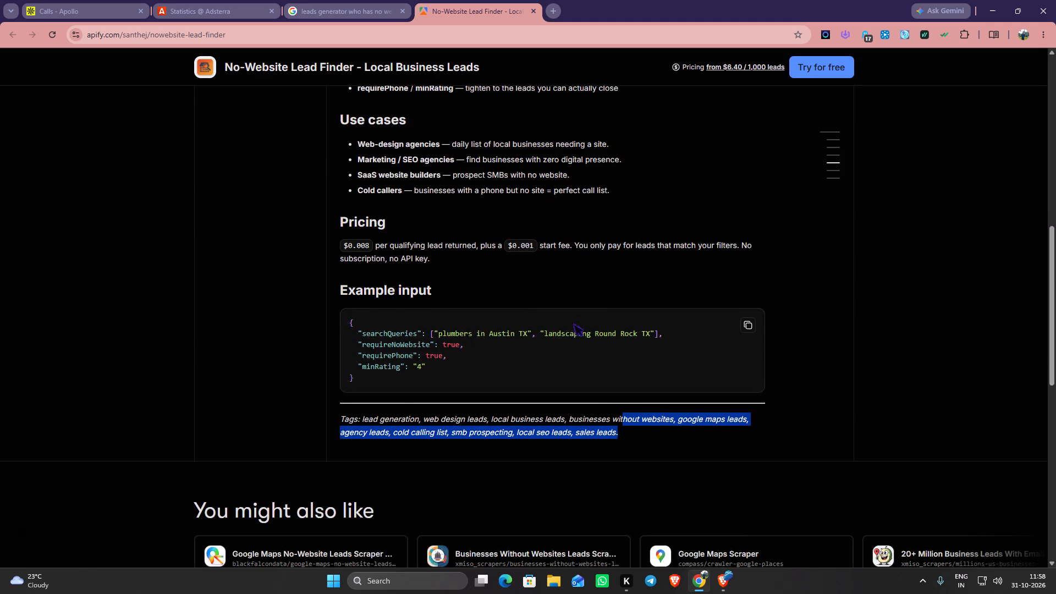
scroll(573, 323, down, 3)
click(476, 350)
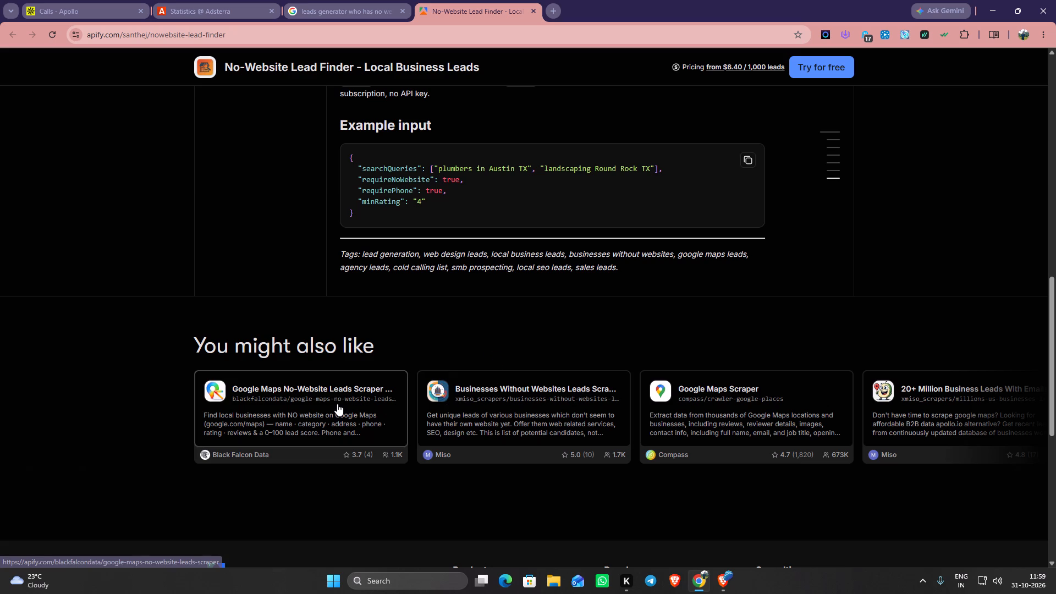
Open the suggested Businesses Without Websites Leads Scraper (Google Maps) and start its free trial, signing up to Apify with Google.
click(455, 404)
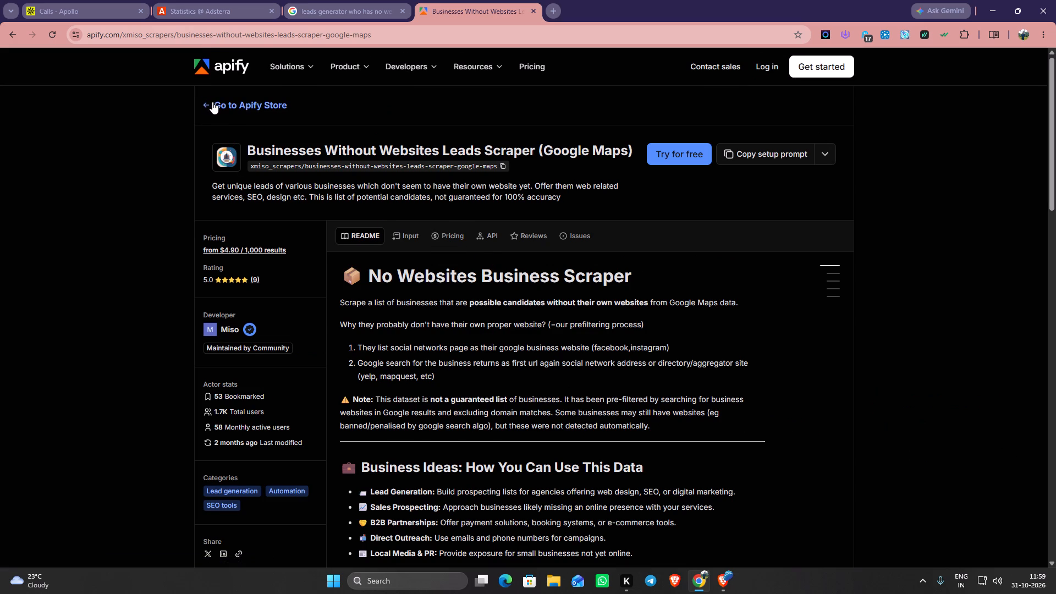
click(691, 144)
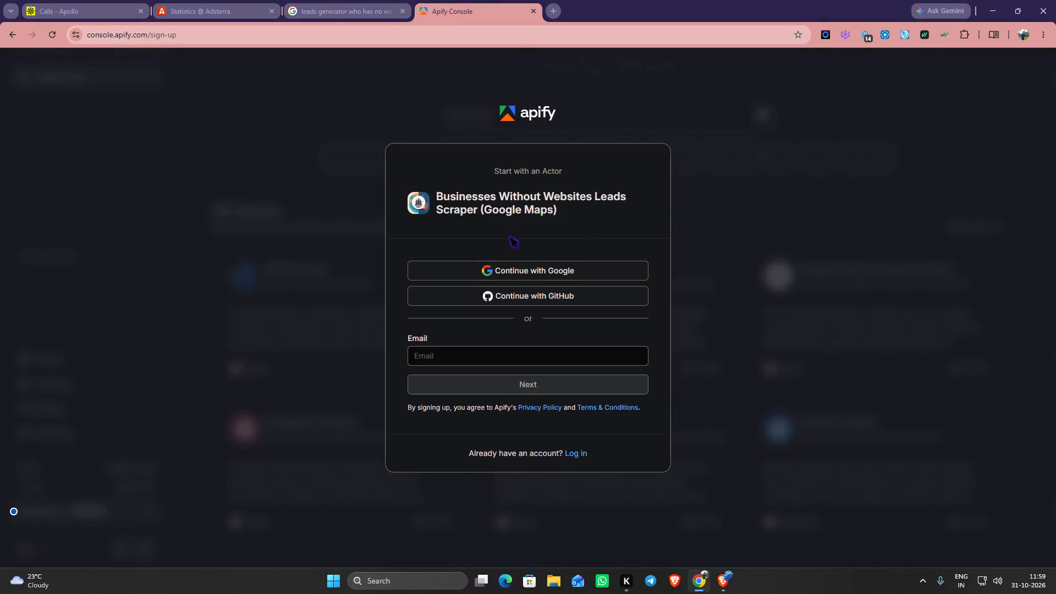
click(509, 265)
click(869, 136)
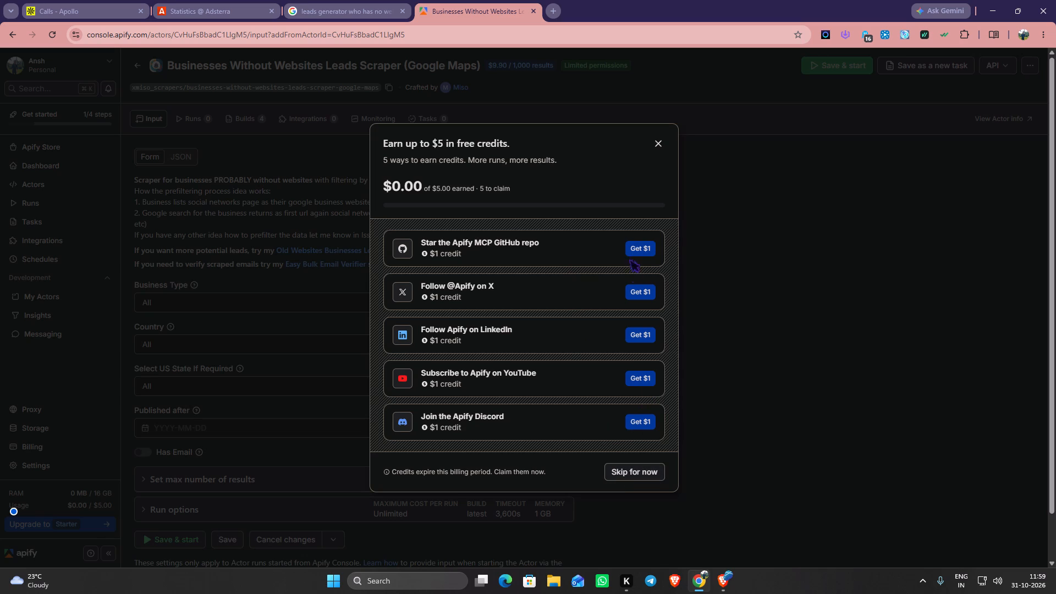
Claim the $1 Apify credits for the MCP GitHub repo, X, LinkedIn and YouTube, closing the pages that open.
click(643, 241)
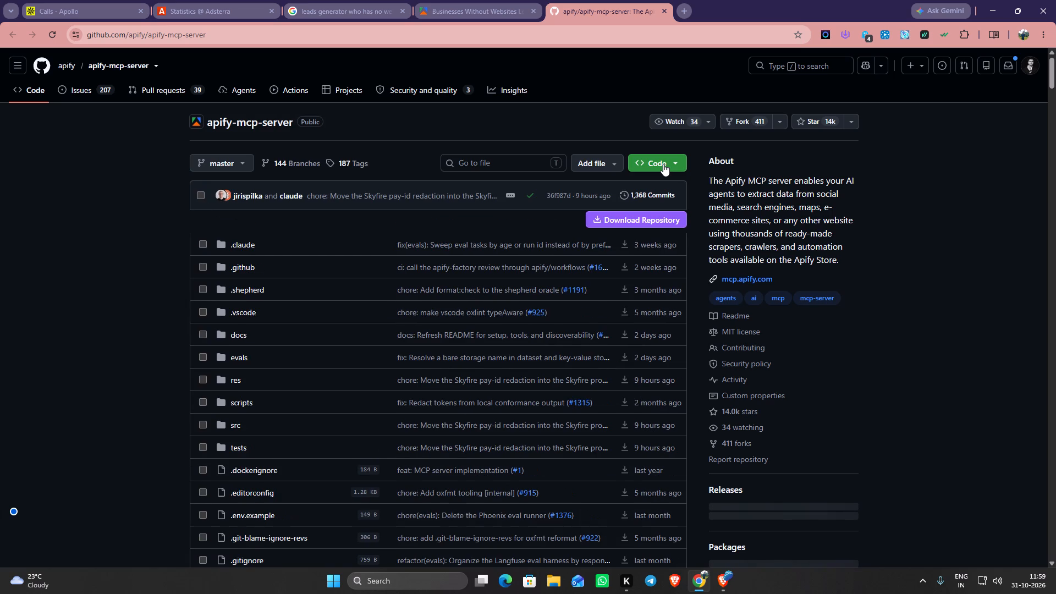
click(446, 0)
click(630, 295)
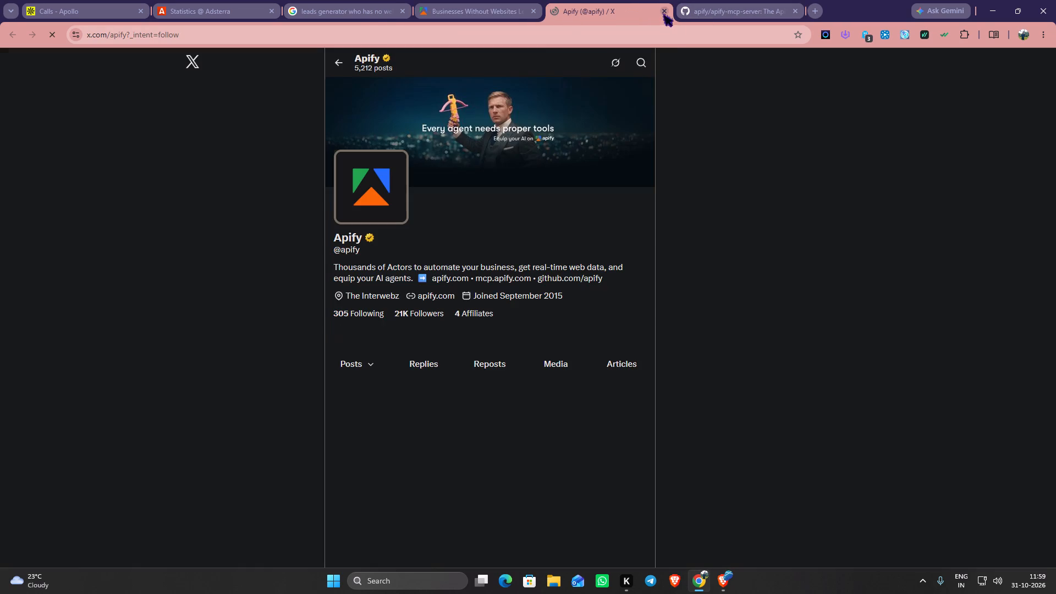
click(663, 14)
click(663, 14)
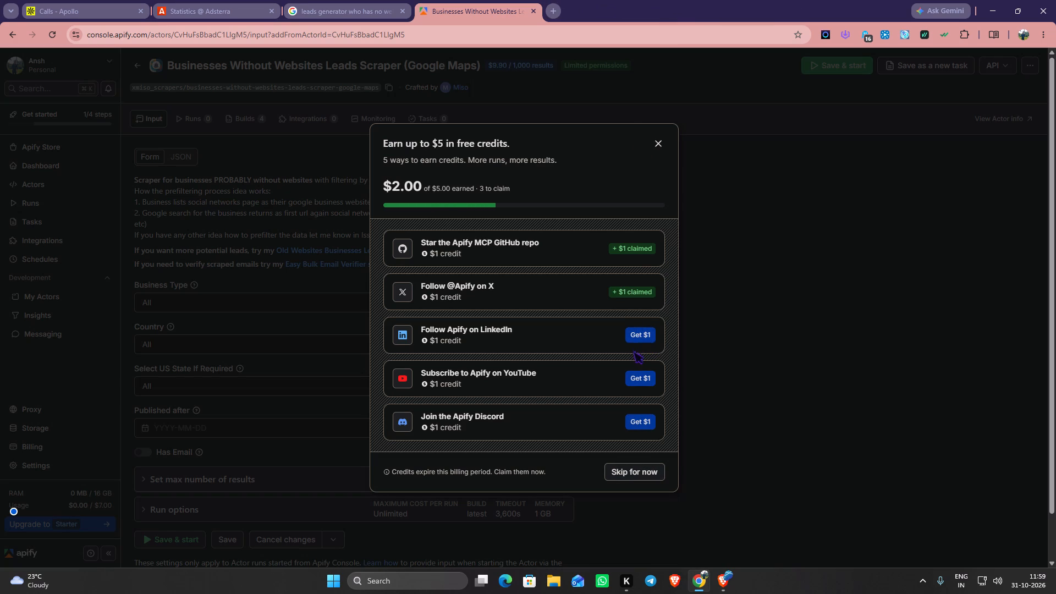
click(635, 335)
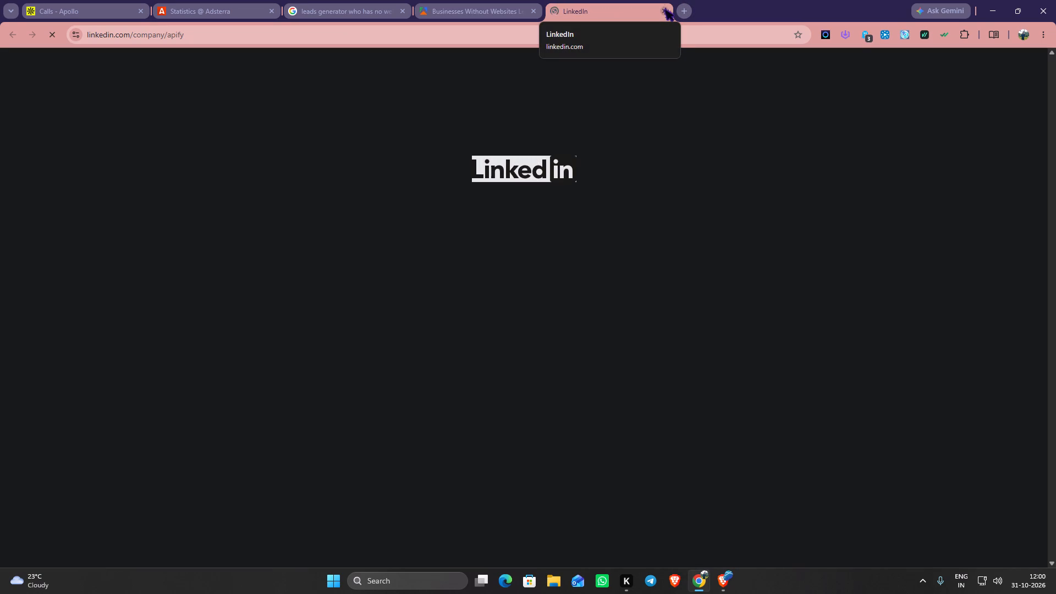
click(664, 8)
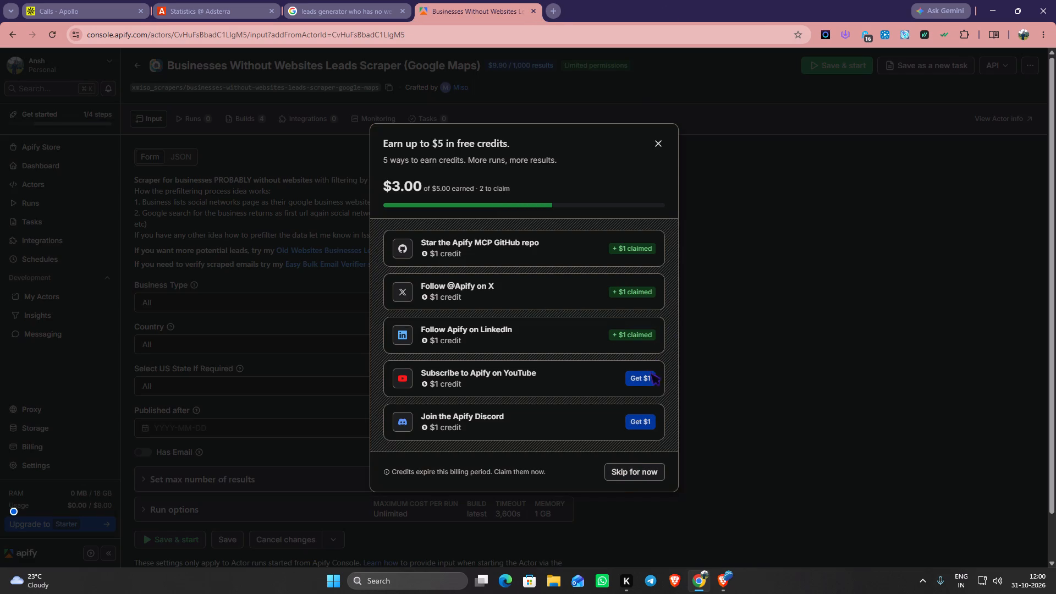
click(650, 376)
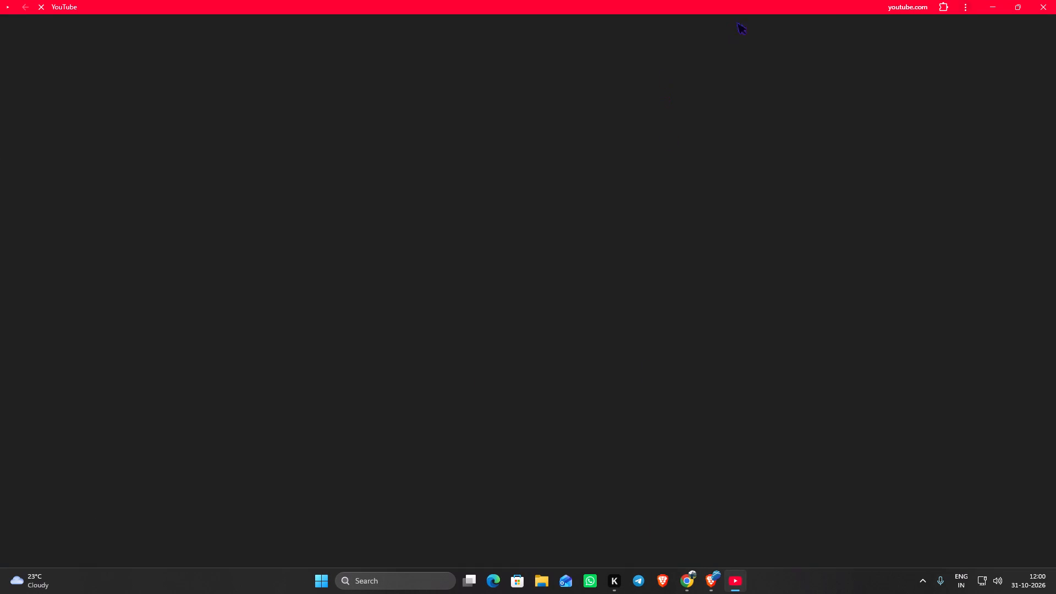
click(1032, 1)
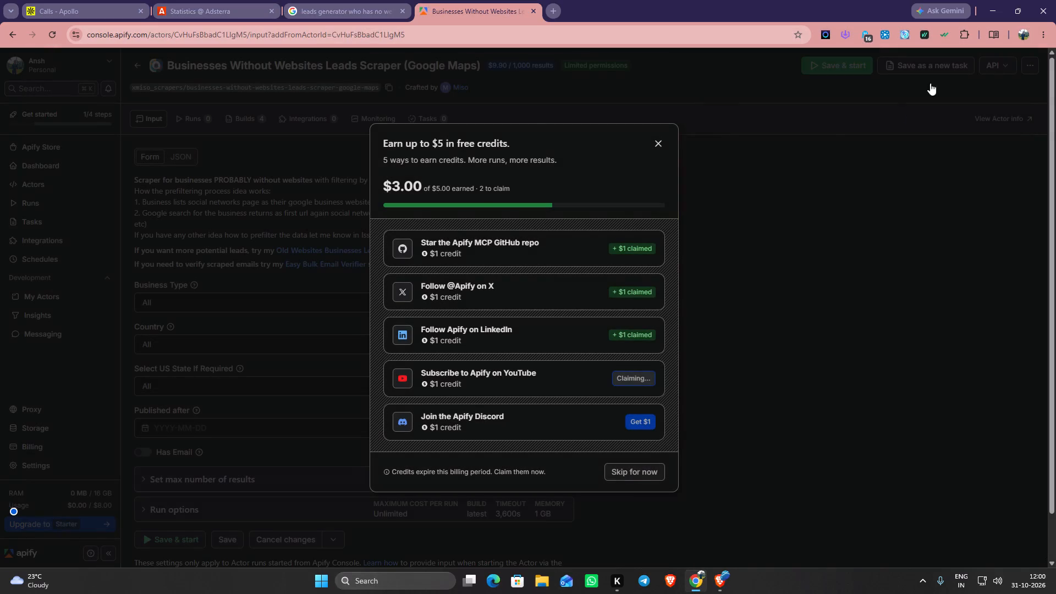
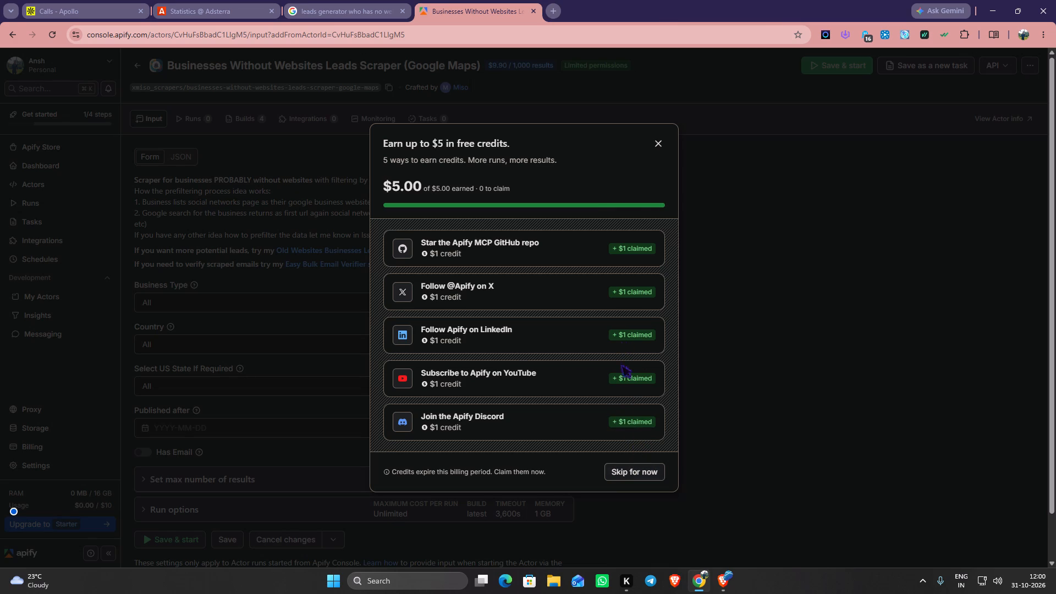
Close the free credits offer and its reminder to reach the scraper's input form.
click(630, 471)
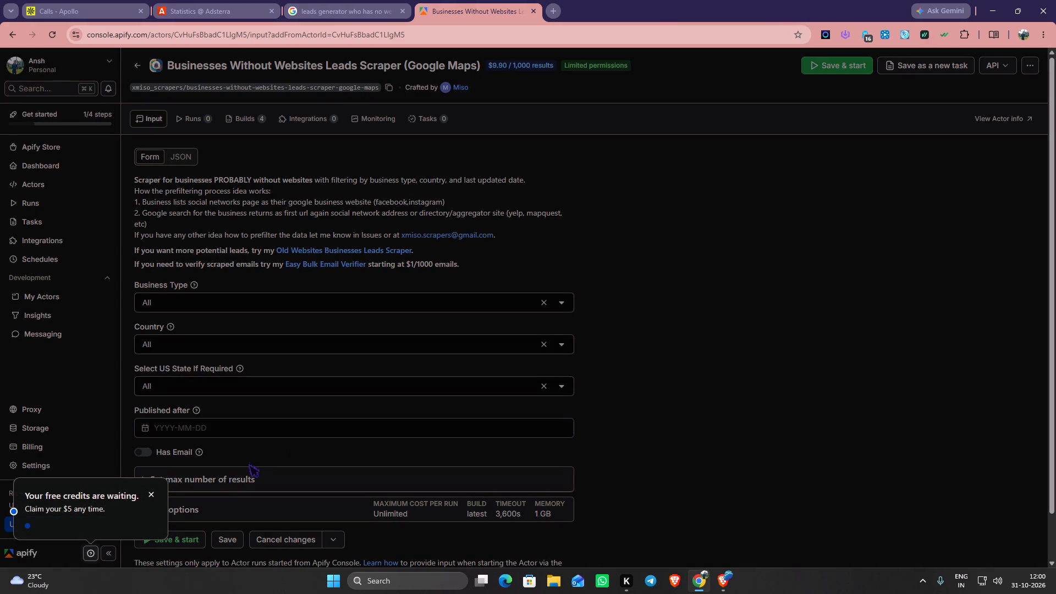
click(153, 491)
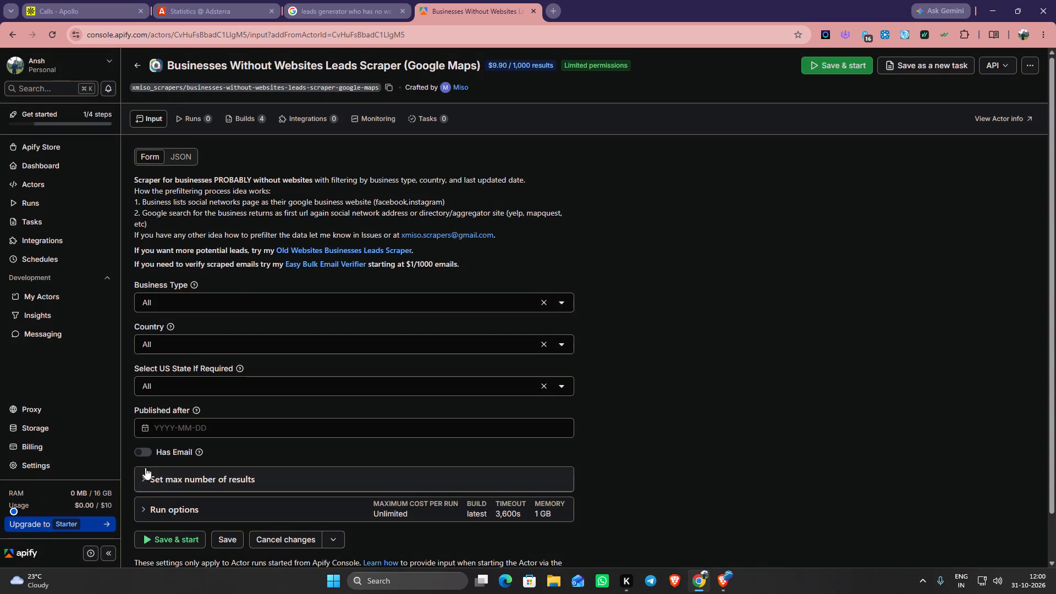
Set the scraper's country filter to US and look at the US state and published-after options.
scroll(378, 235, down, 2)
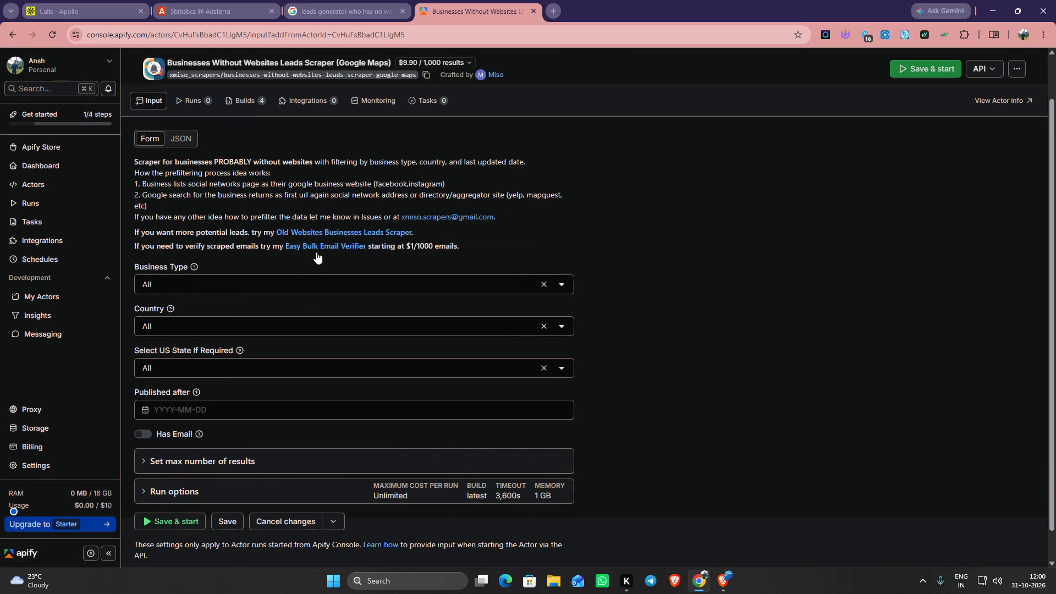
click(295, 316)
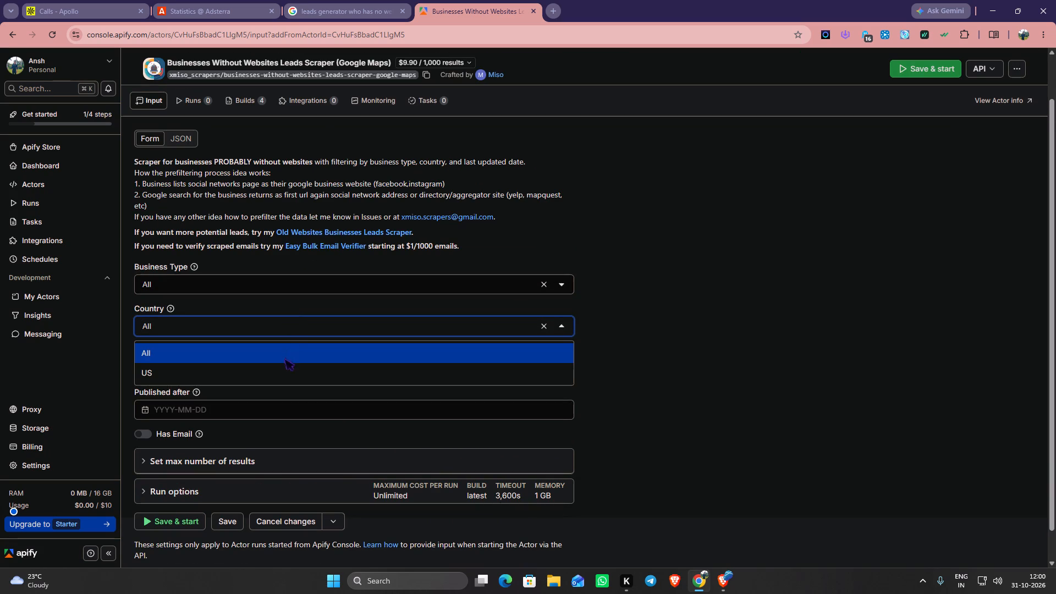
click(284, 364)
click(270, 368)
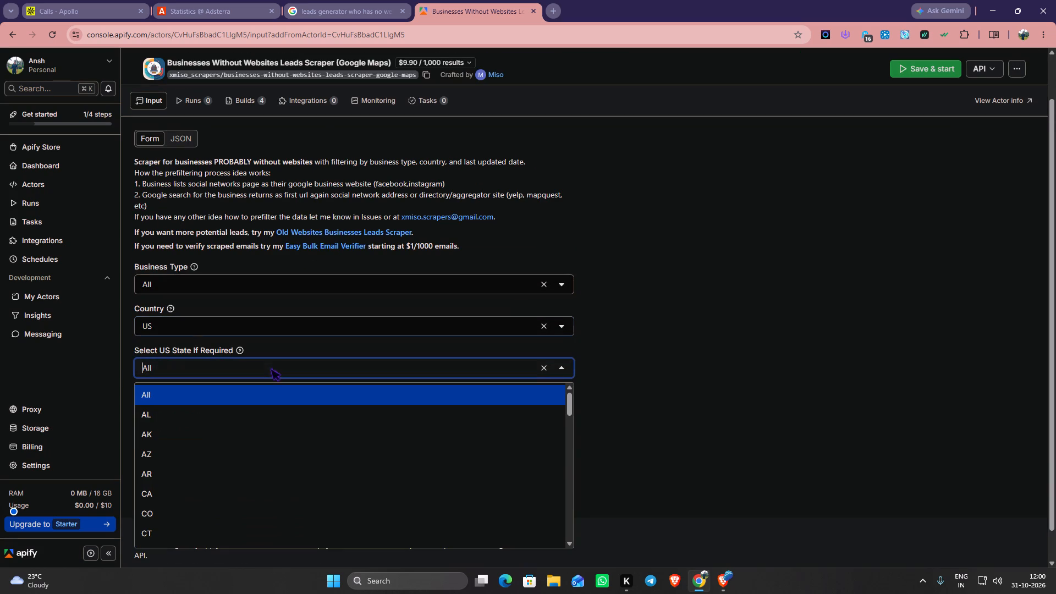
click(270, 368)
click(266, 402)
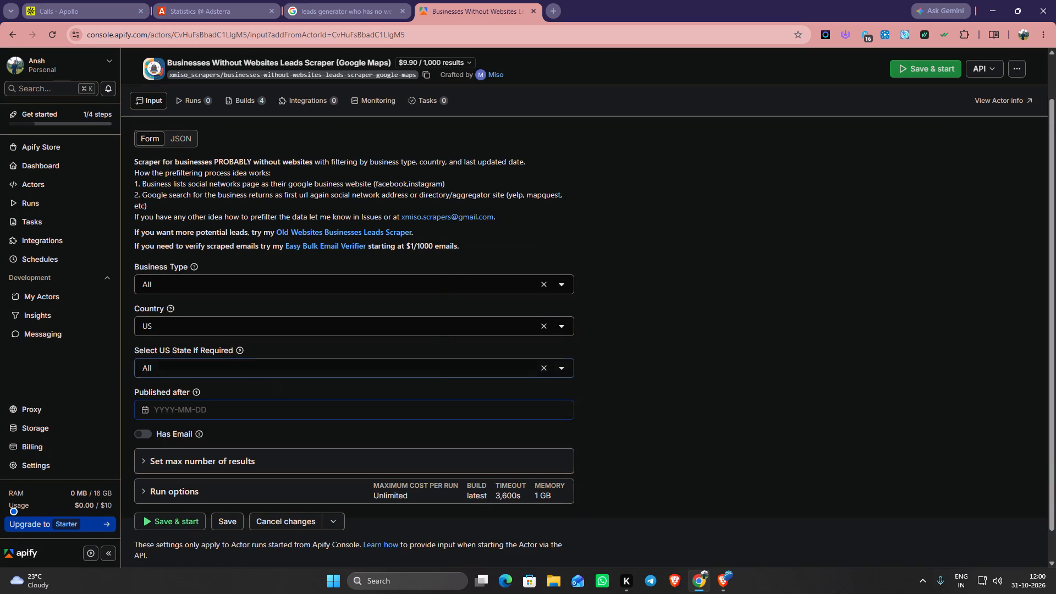
click(253, 403)
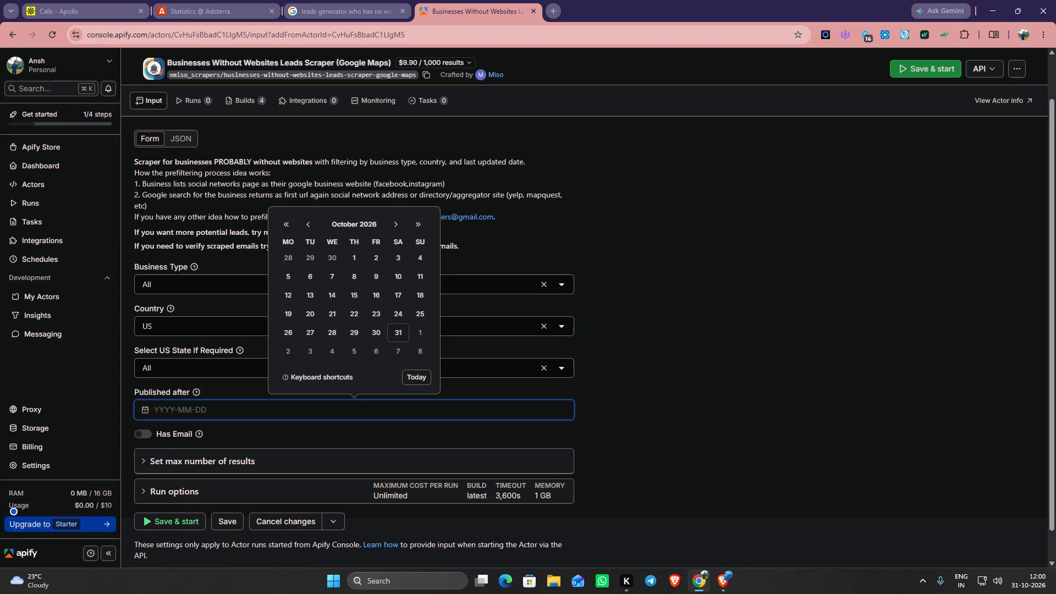
click(695, 475)
Restrict the leads to businesses that have an email.
scroll(682, 428, down, 4)
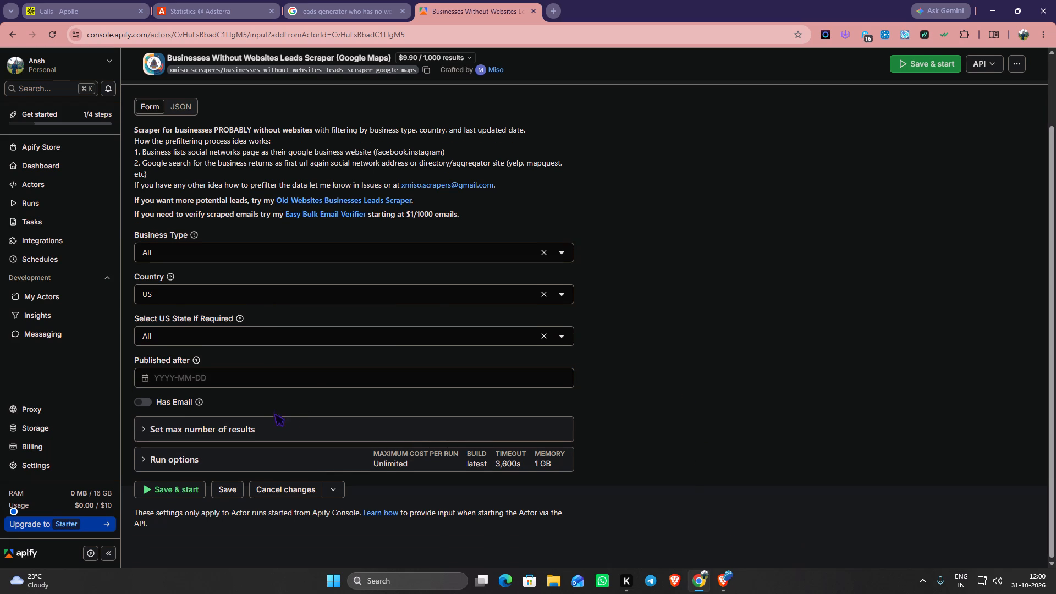
click(134, 403)
click(139, 403)
Set the maximum number of results to 300.
click(207, 426)
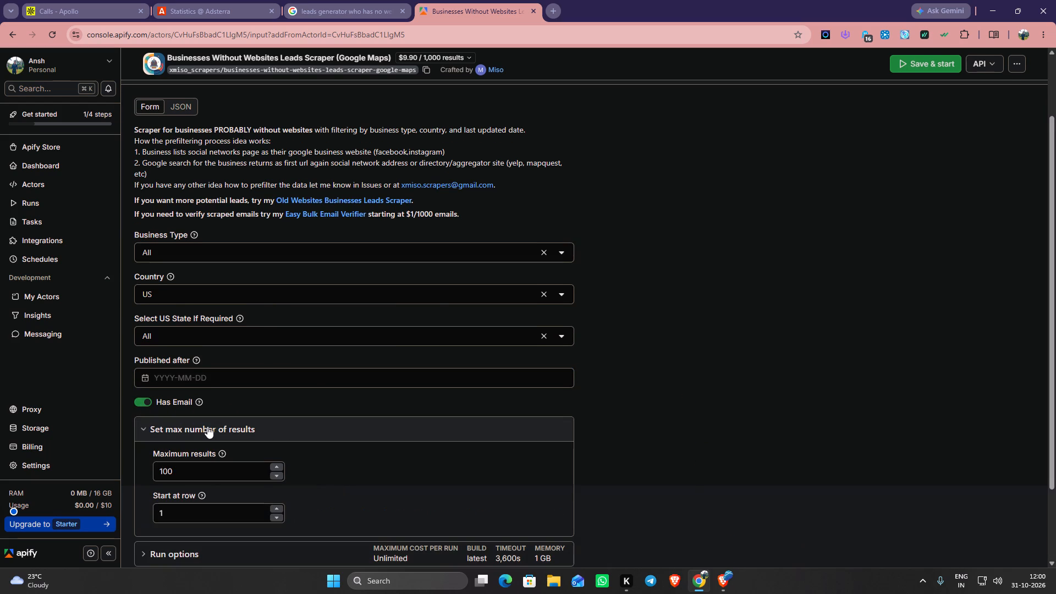
click(207, 426)
click(207, 426)
click(199, 462)
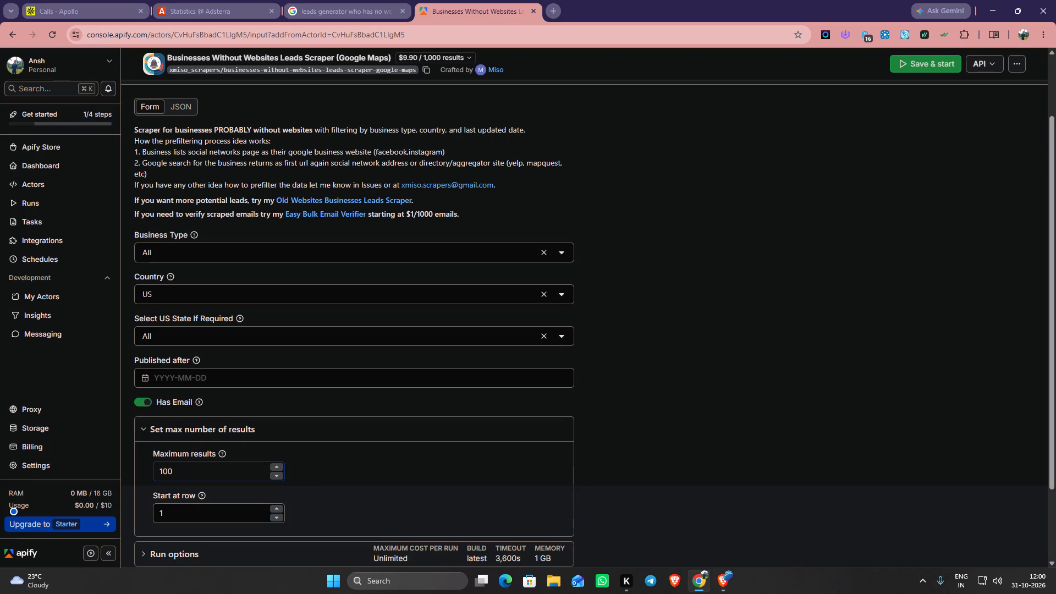
click(160, 473)
click(162, 473)
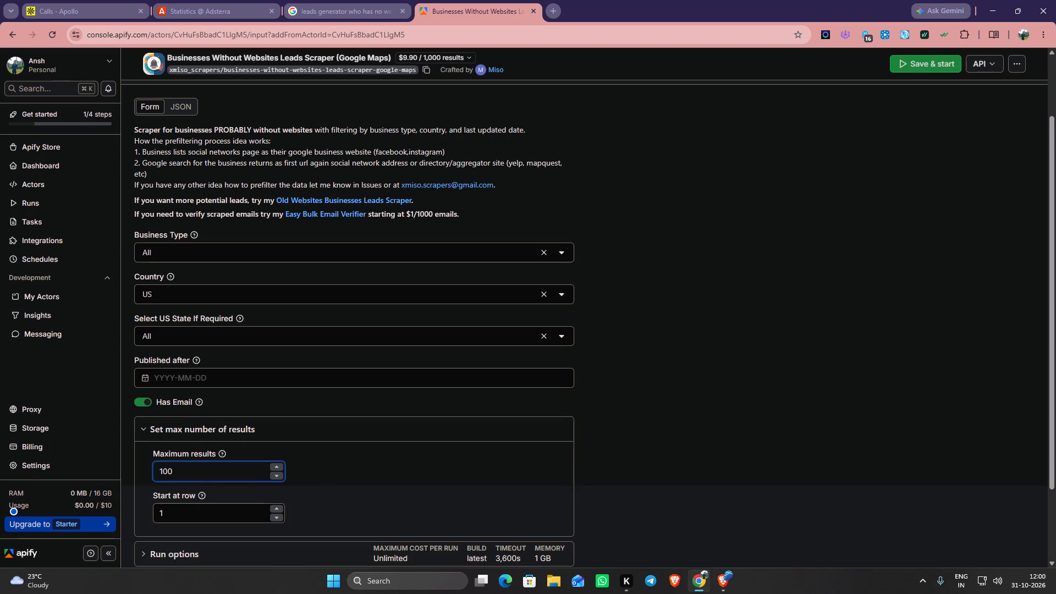
key(BackSpace)
key(2)
key(BackSpace)
key(BackSpace)
key(BackSpace)
key(BackSpace)
key(BackSpace)
key(BackSpace)
key(BackSpace)
key(BackSpace)
key(BackSpace)
key(BackSpace)
key(BackSpace)
key(BackSpace)
key(BackSpace)
key(BackSpace)
key(BackSpace)
text(300)
Look over the run options for build, timeout, memory and cost, and save and start the scraper run.
scroll(578, 427, down, 6)
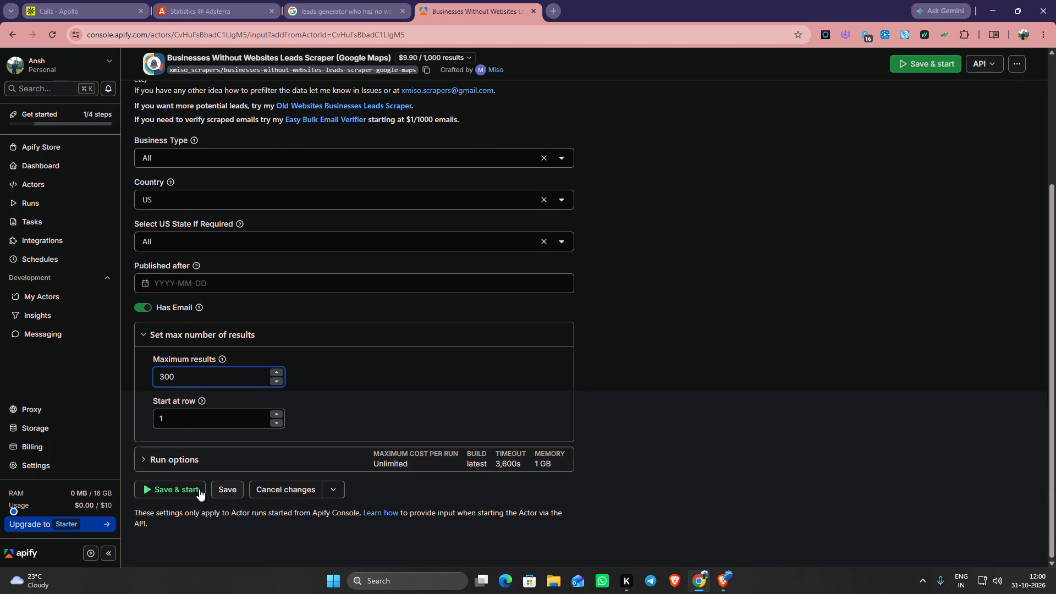
click(227, 463)
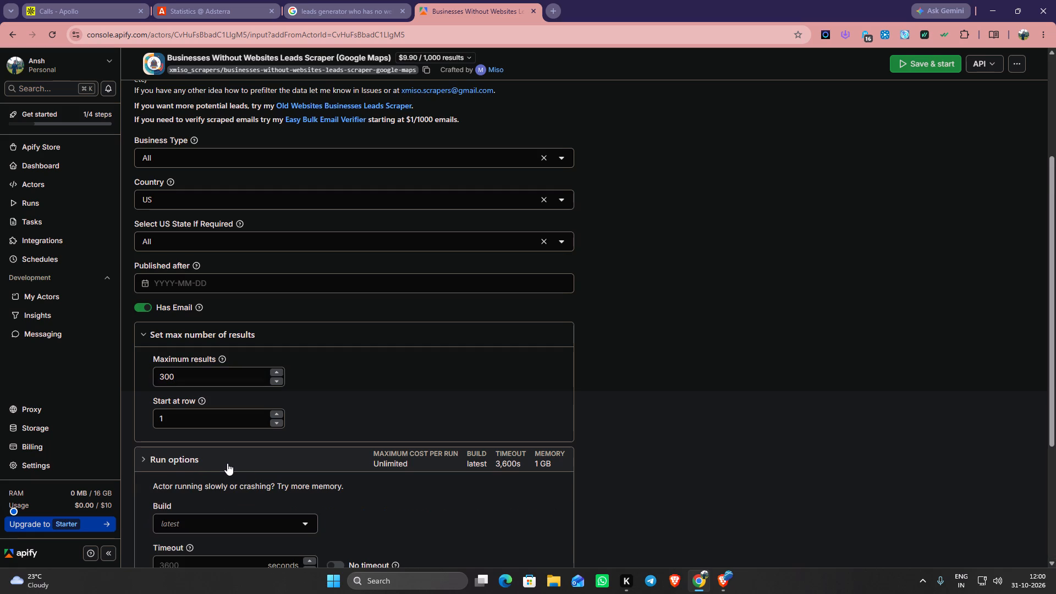
scroll(227, 463, down, 2)
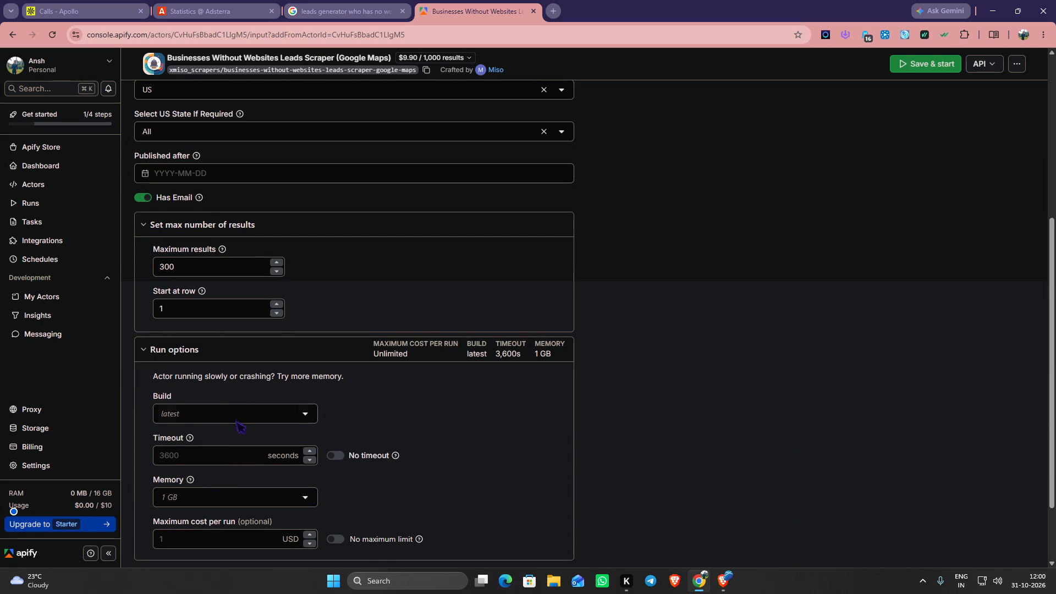
click(246, 361)
click(223, 339)
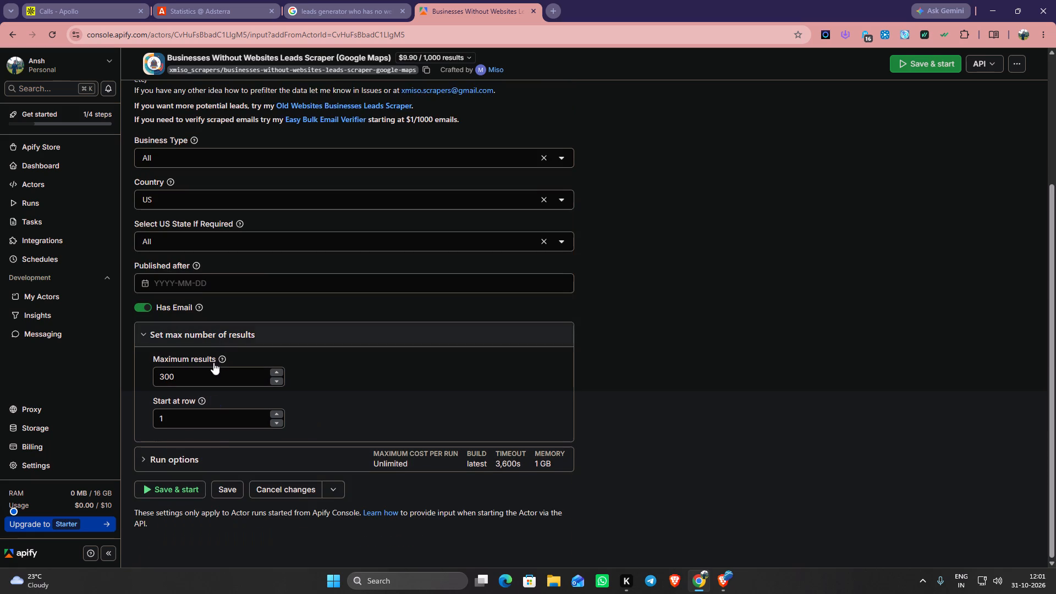
click(176, 491)
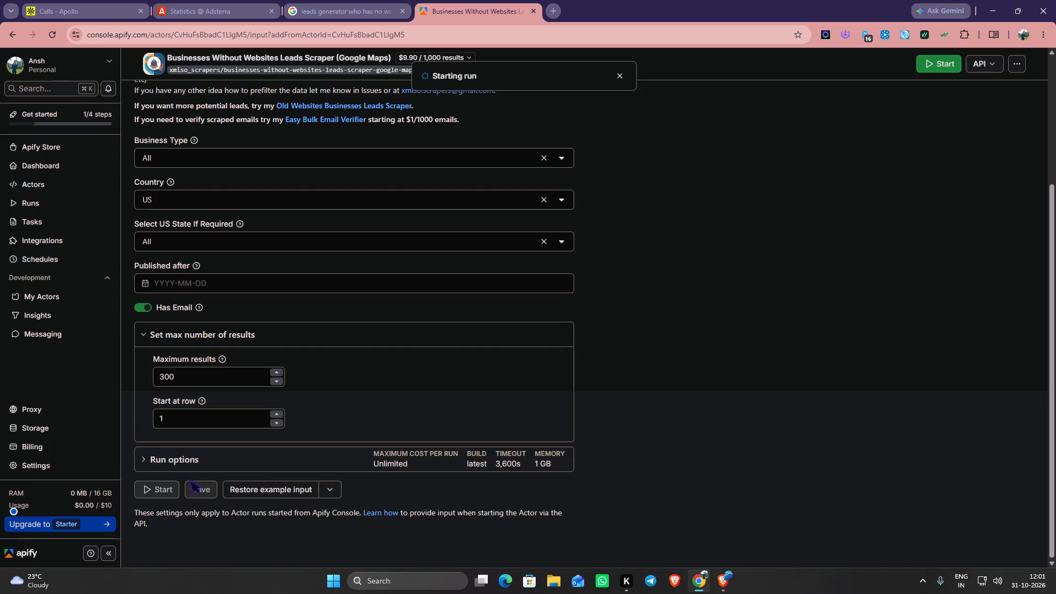
Examine the overview of the scraped leads, including names, locations, business URLs, phone numbers, review scores and emails.
scroll(372, 381, up, 2)
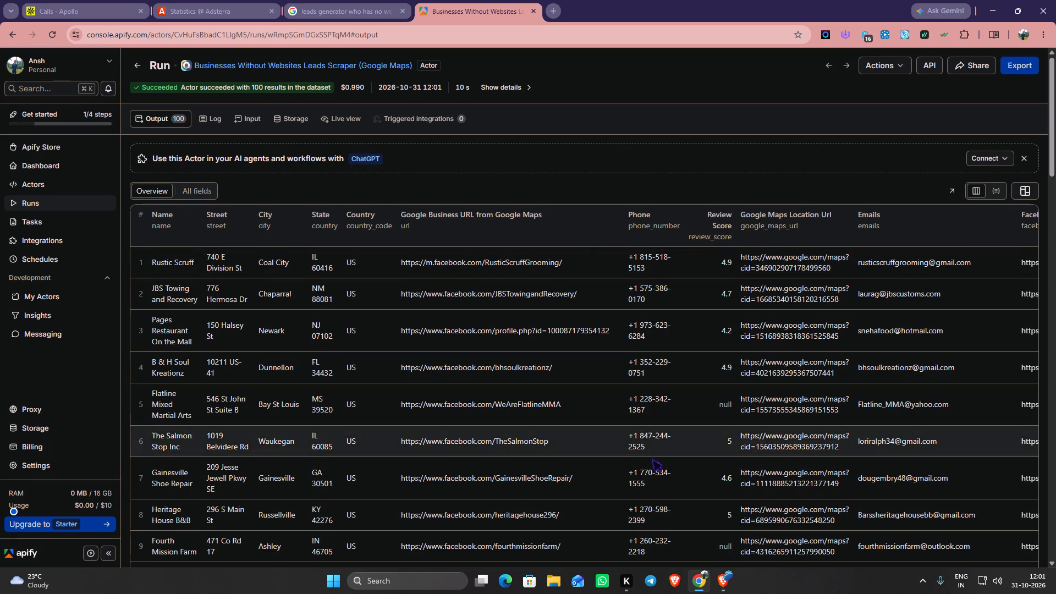
scroll(638, 476, down, 12)
scroll(638, 477, up, 14)
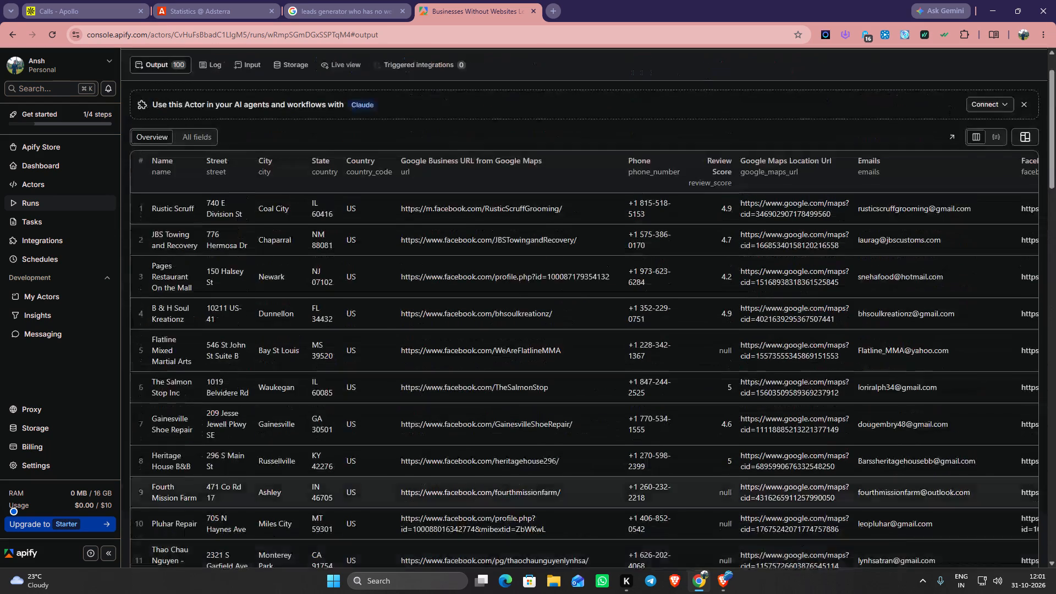
scroll(643, 477, up, 2)
scroll(466, 394, down, 4)
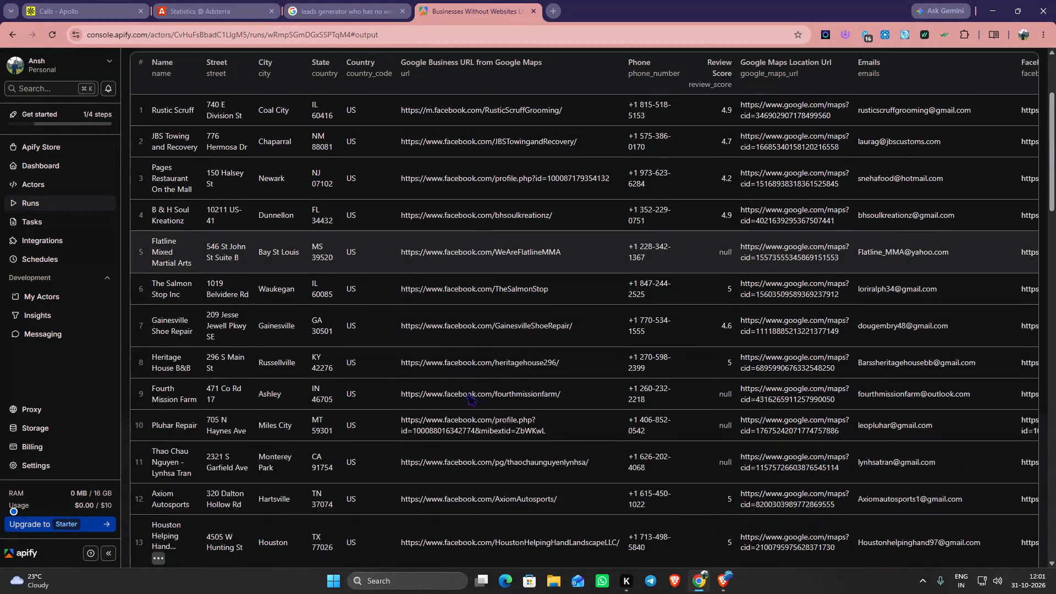
scroll(466, 394, down, 6)
scroll(466, 394, up, 14)
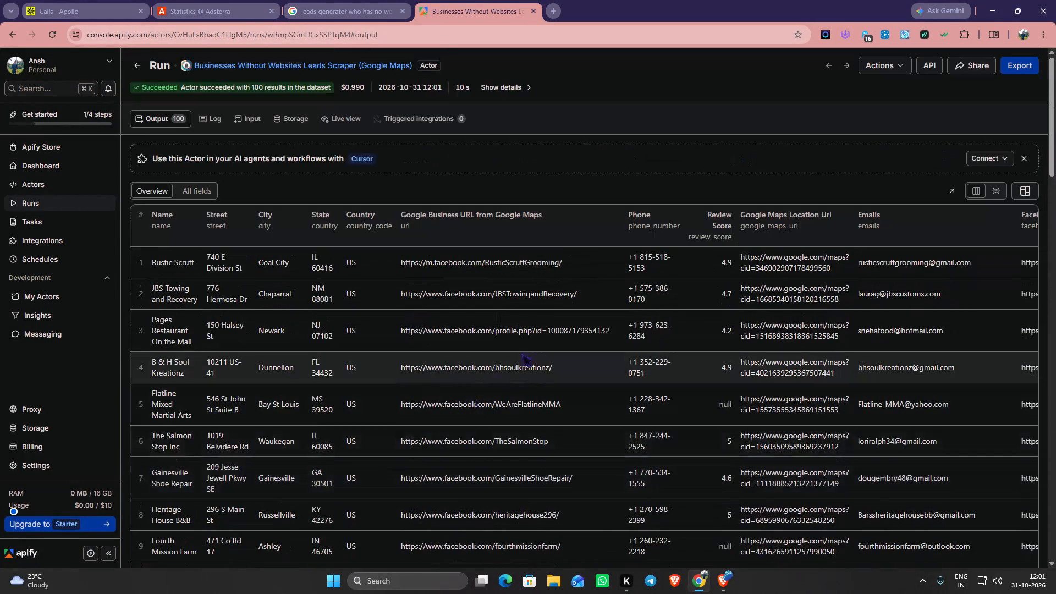
Show all fields of the scraped leads and look through the rows' business categories, cities, countries and emails.
click(206, 196)
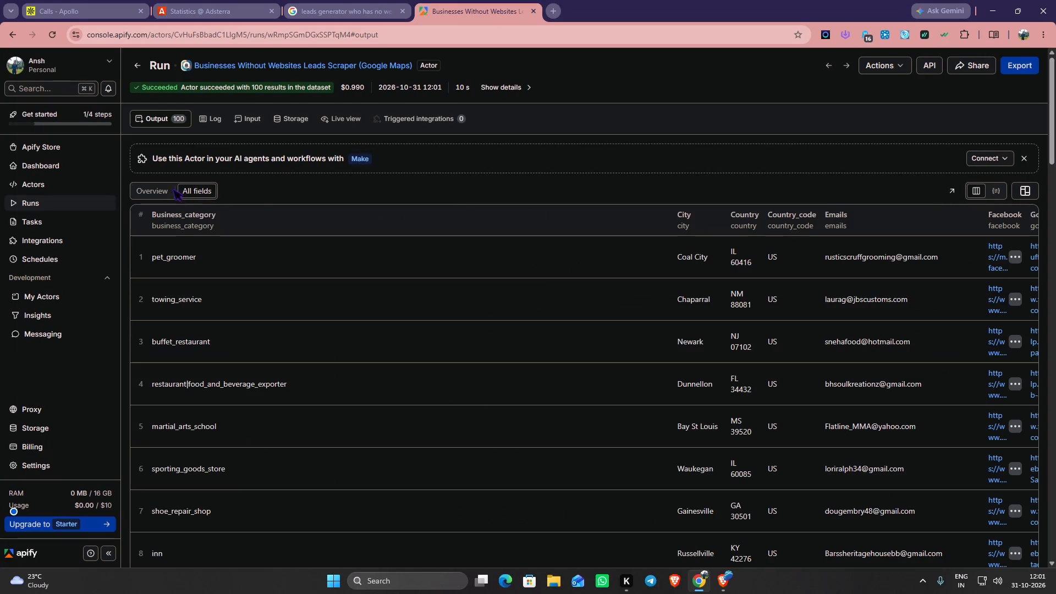
scroll(772, 401, down, 3)
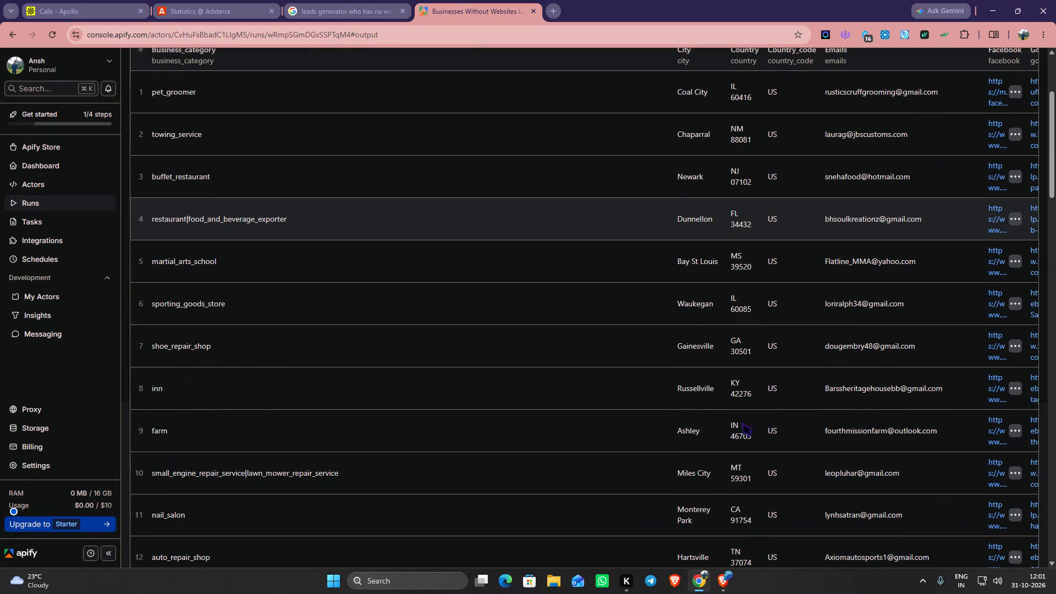
scroll(737, 436, down, 10)
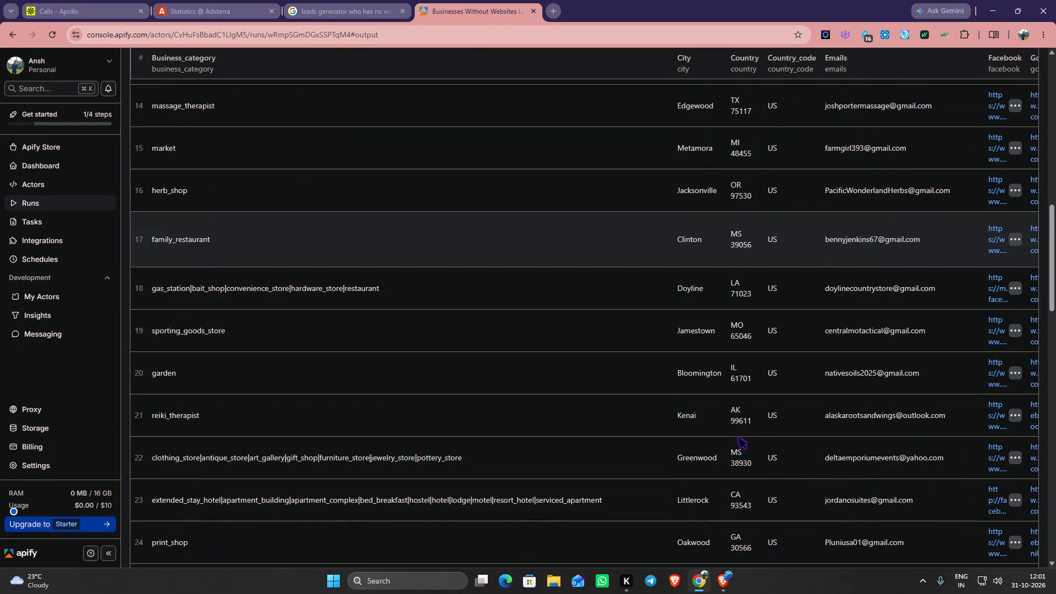
scroll(737, 436, down, 11)
scroll(728, 442, up, 5)
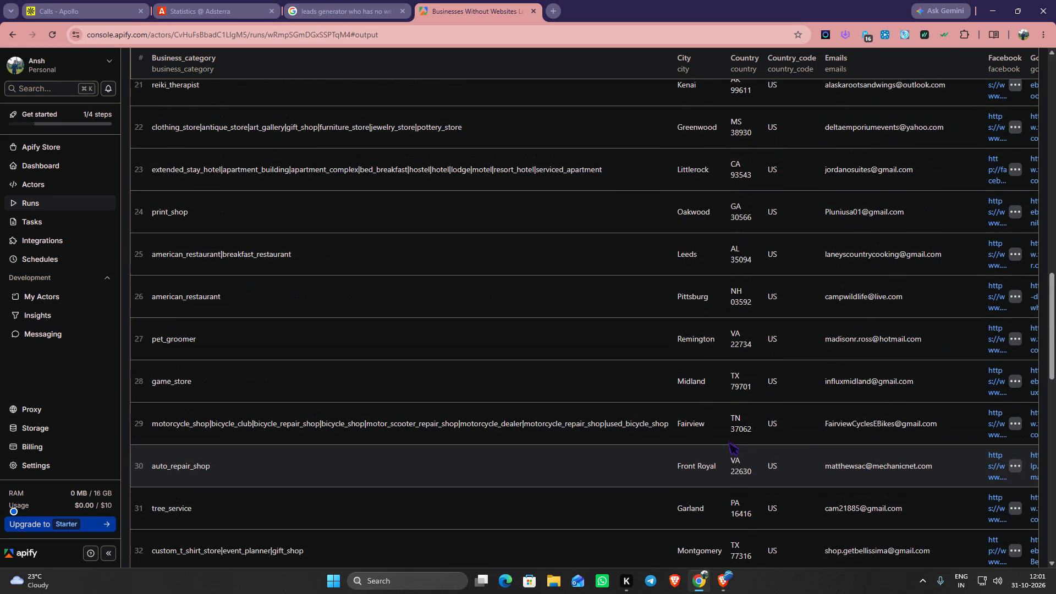
scroll(554, 419, up, 12)
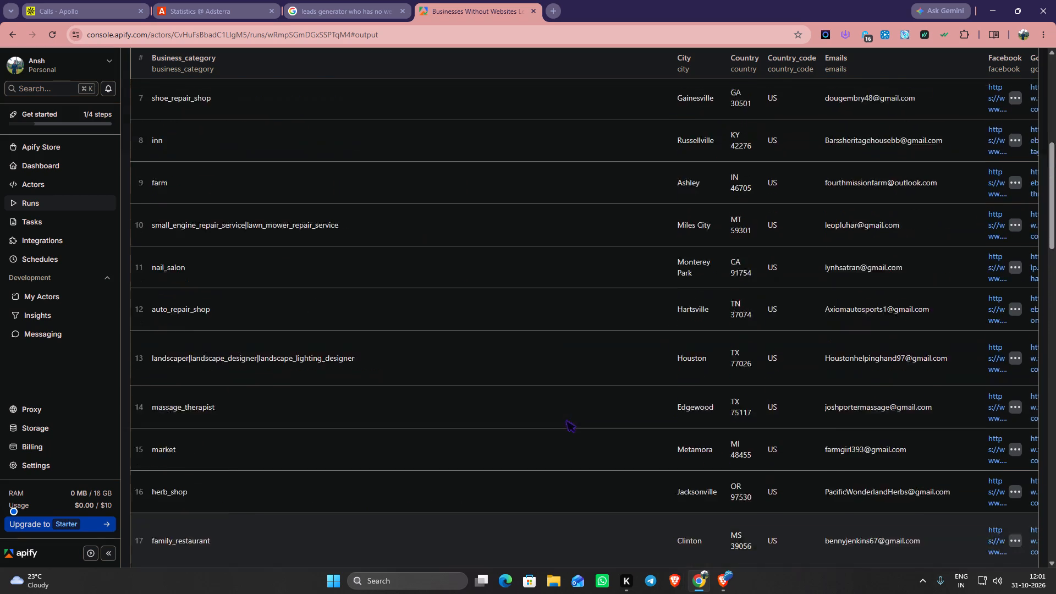
scroll(565, 420, up, 15)
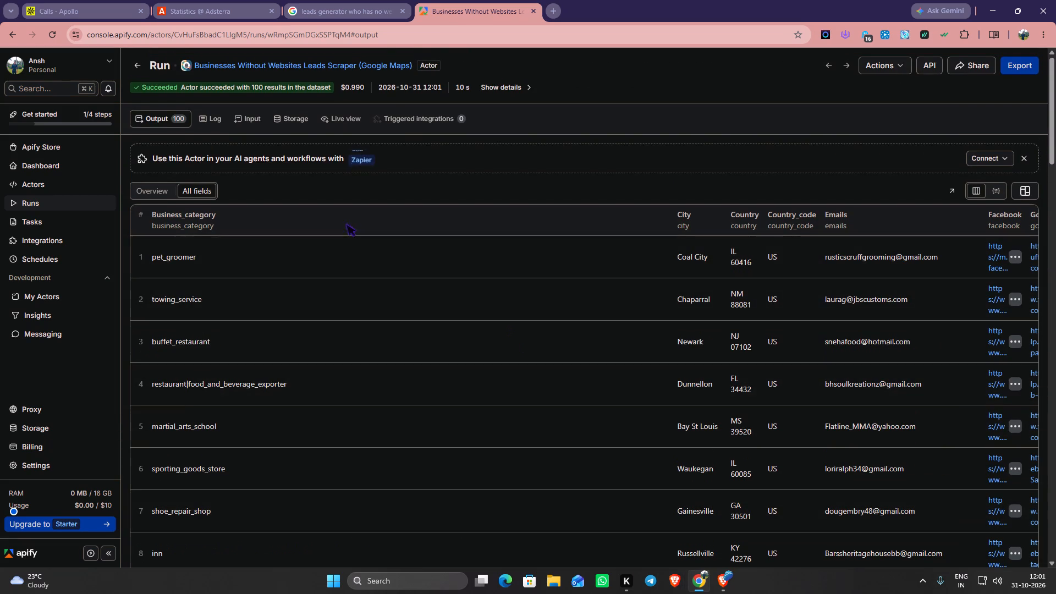
Examine the column headers across the full-field table, from city and emails through Google links, name and phone number to review score, street and URL.
drag(356, 217, 779, 238)
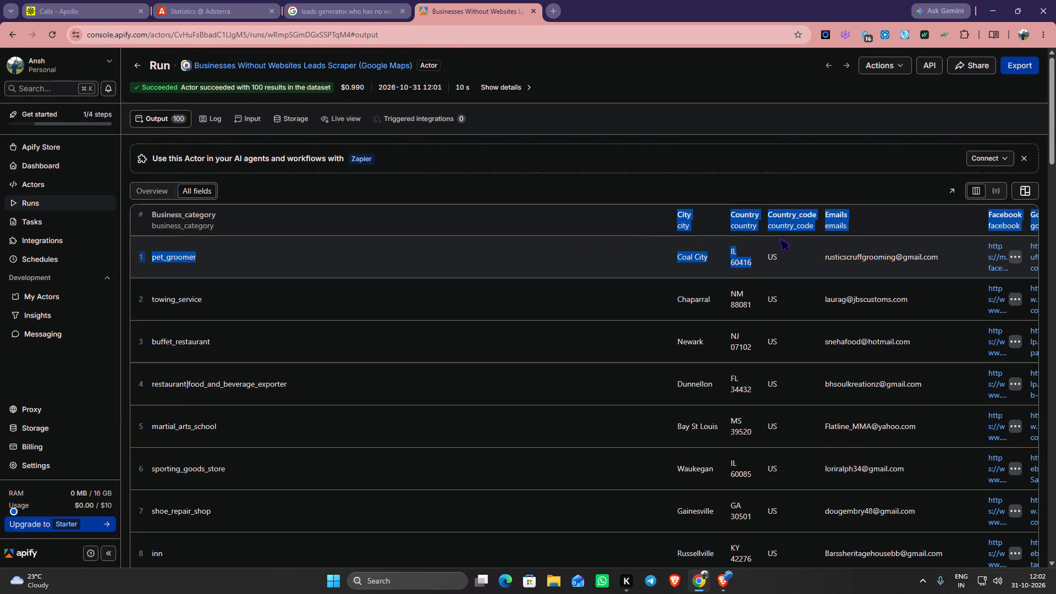
drag(779, 238, 954, 246)
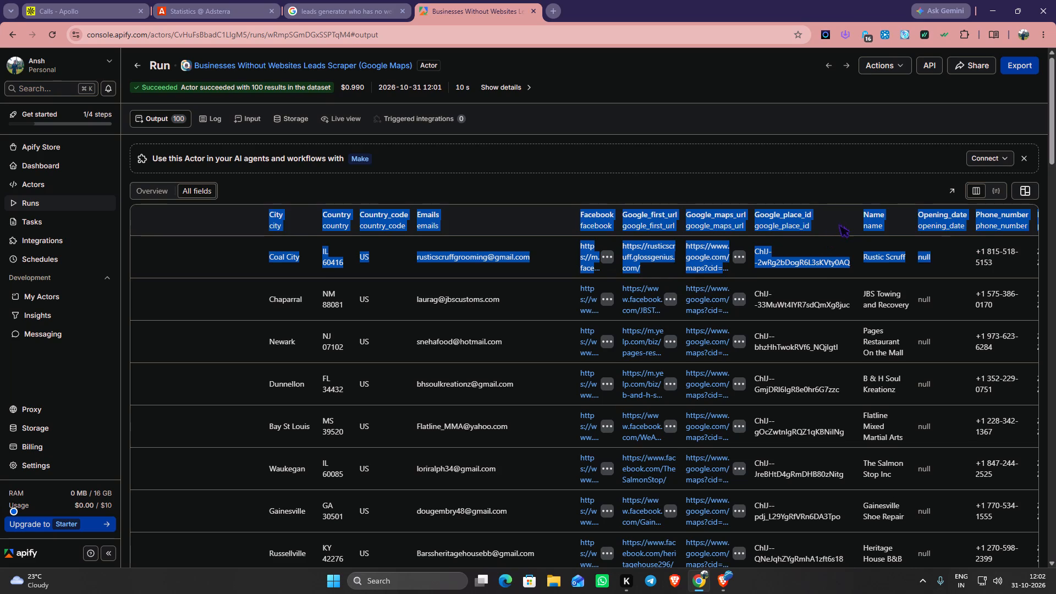
click(839, 224)
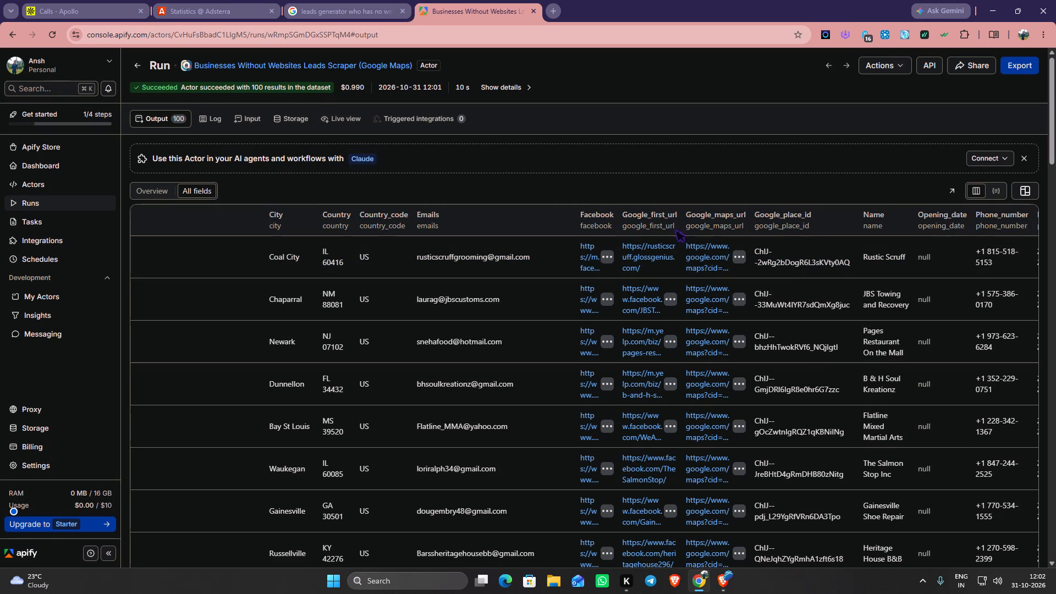
drag(838, 222, 858, 225)
drag(858, 225, 1037, 226)
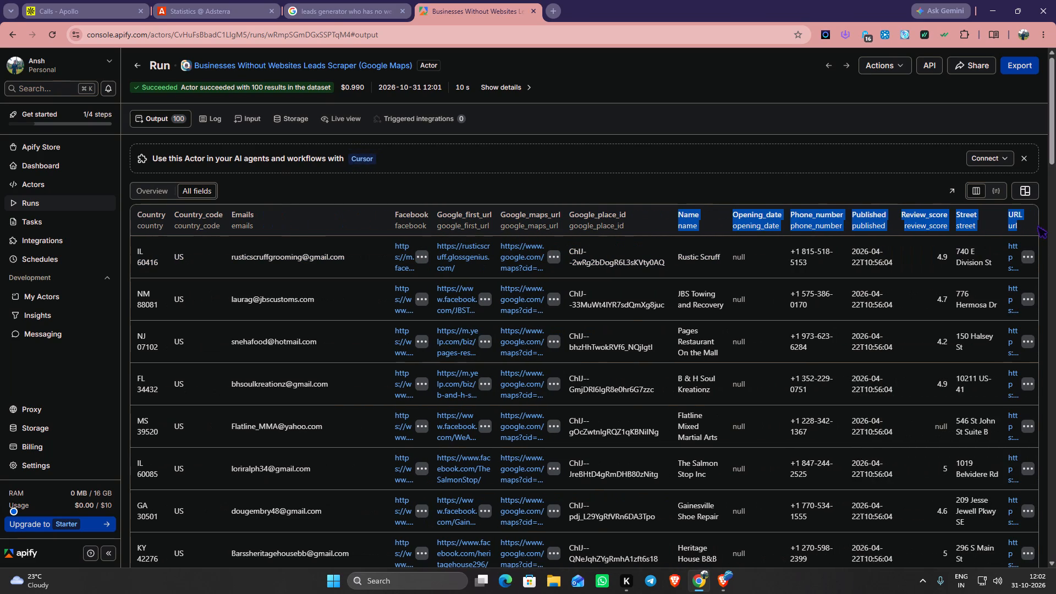
drag(1037, 226, 1042, 227)
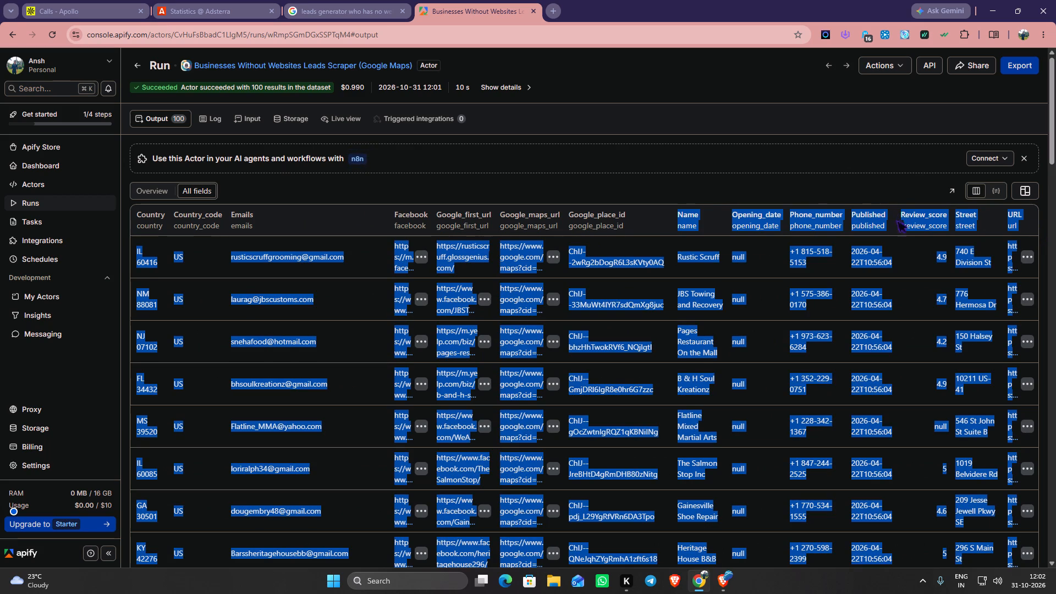
click(890, 223)
drag(887, 224, 1035, 225)
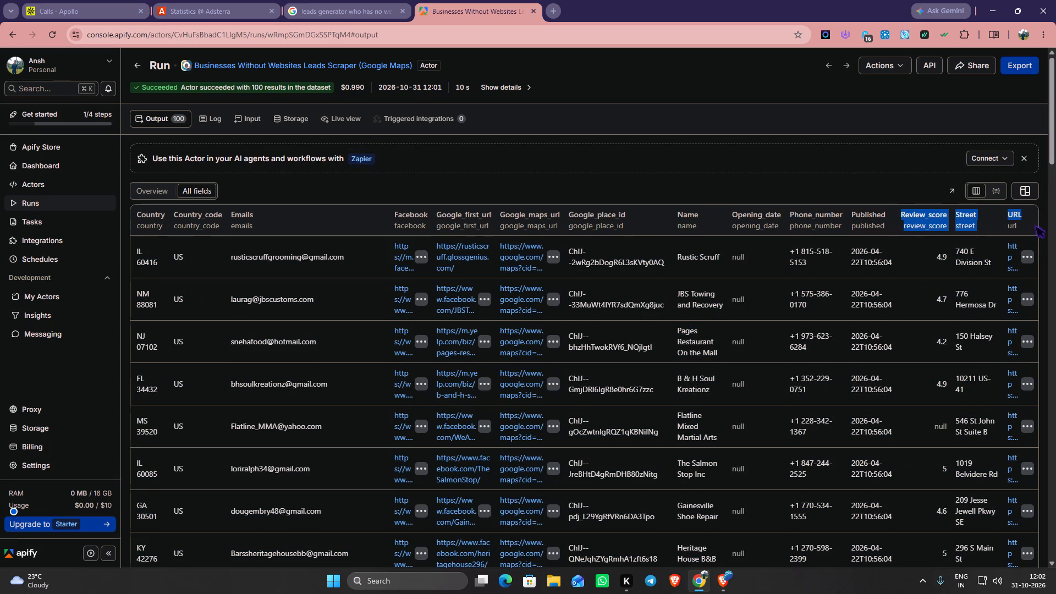
drag(1035, 225, 1033, 225)
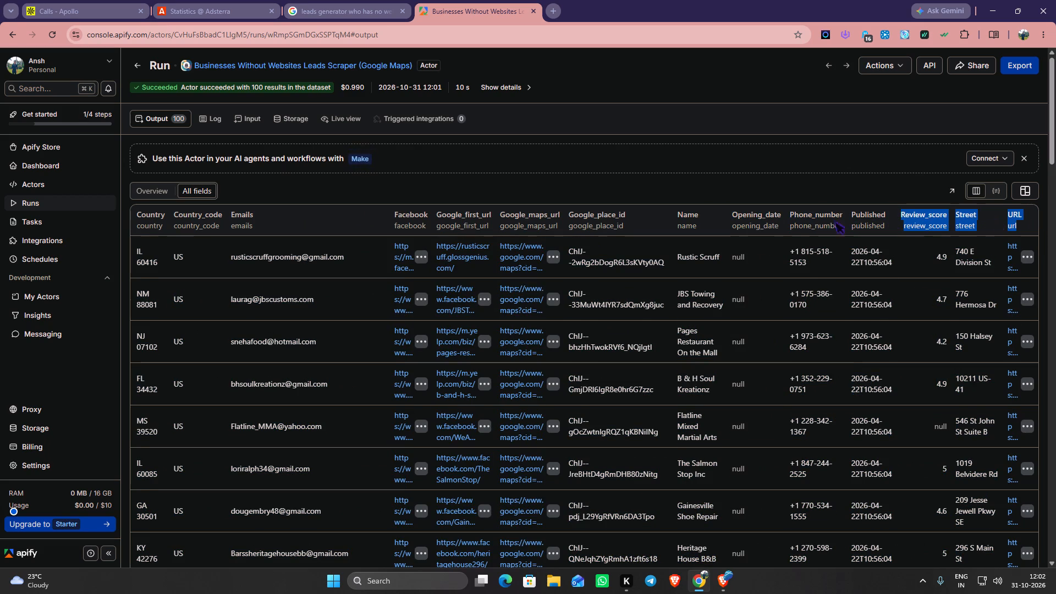
click(659, 222)
drag(656, 223, 1055, 221)
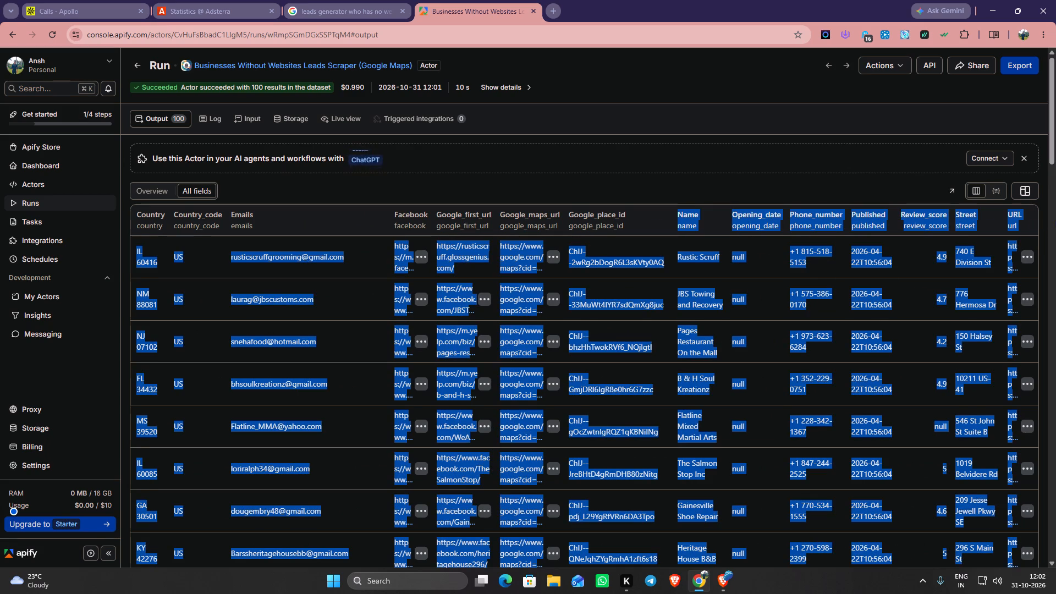
drag(1055, 221, 1055, 437)
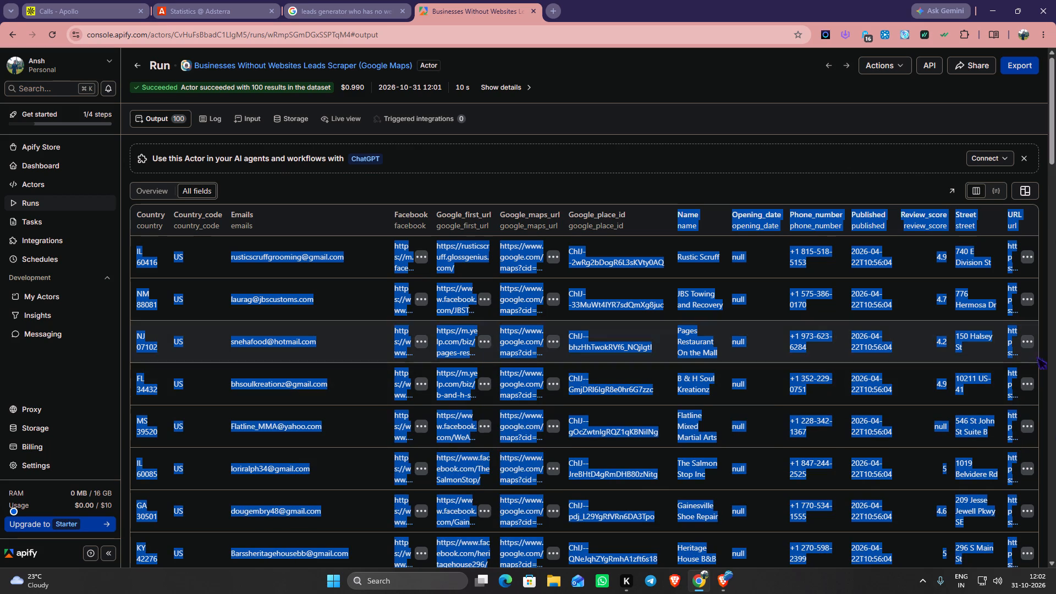
click(897, 217)
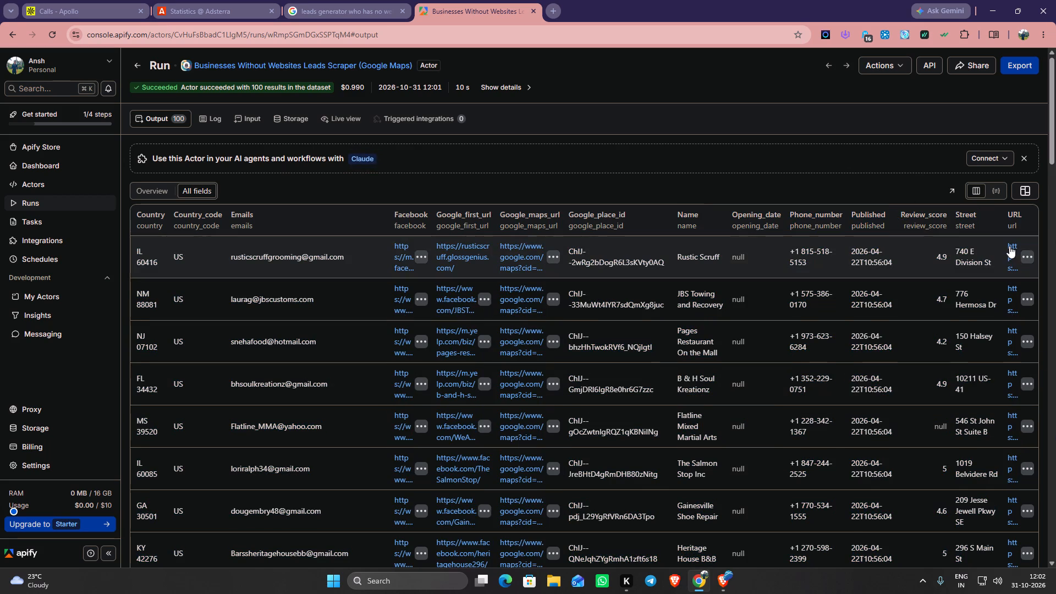
View the full address in the URL column for the first lead, Rustic Scruff.
click(1030, 256)
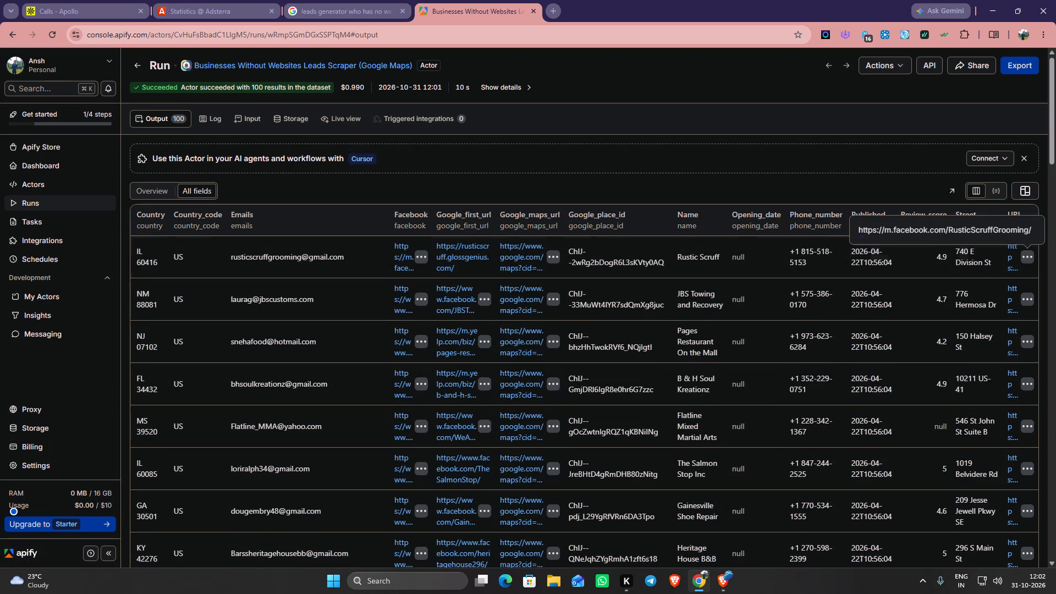
click(818, 220)
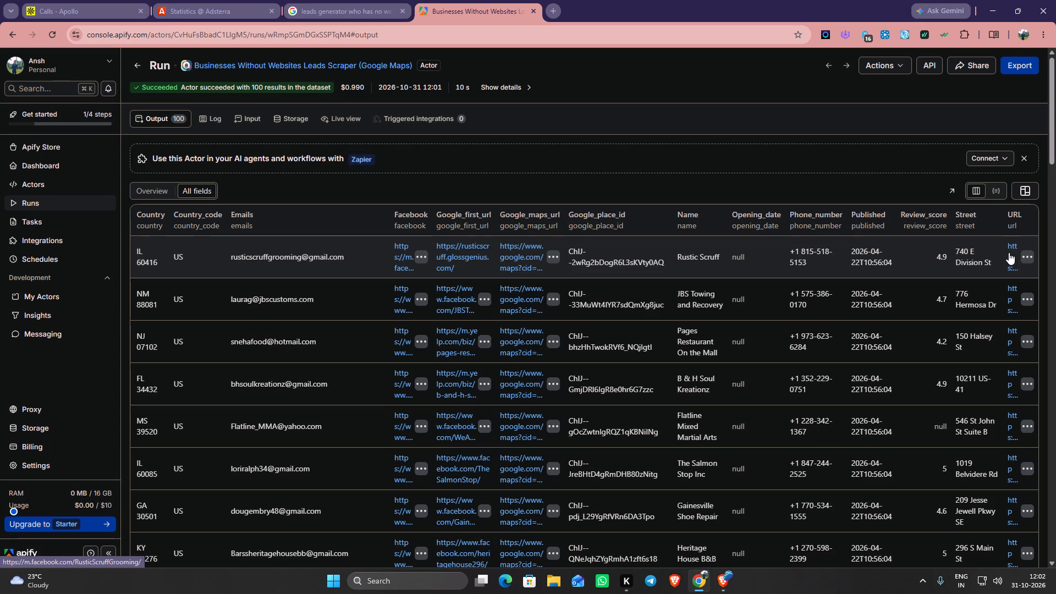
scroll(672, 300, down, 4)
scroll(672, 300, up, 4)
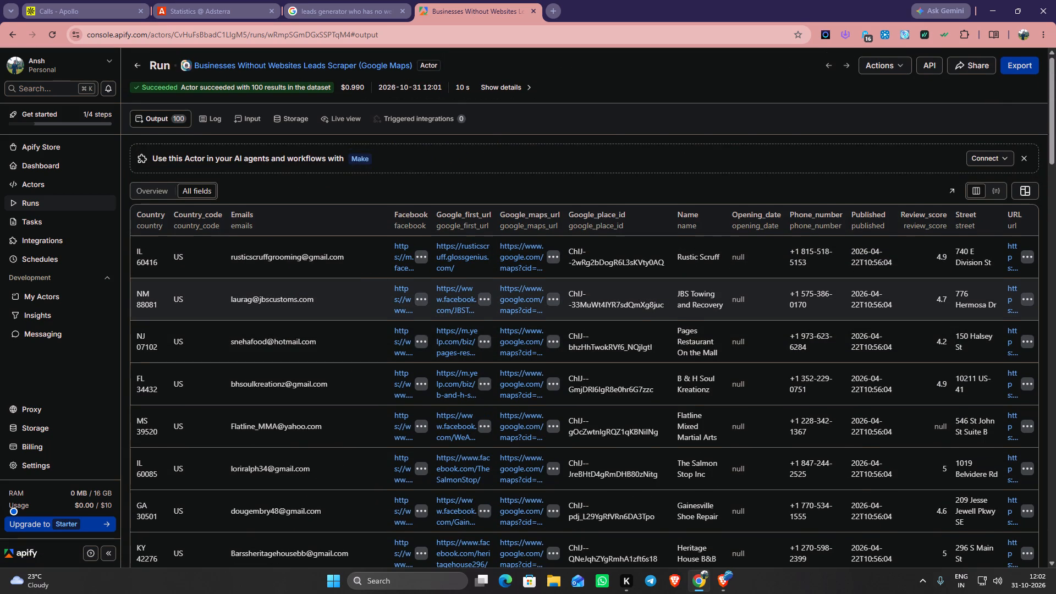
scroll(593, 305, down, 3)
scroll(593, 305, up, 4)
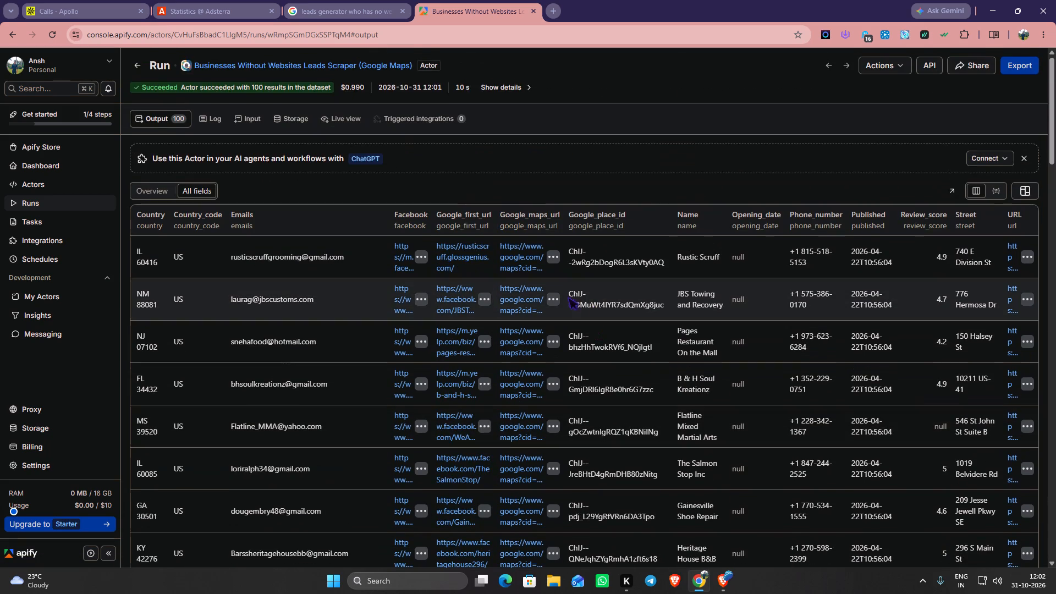
Bring the first columns of the all-fields table into view and read through the leads' business categories, cities and emails.
drag(705, 223, 87, 243)
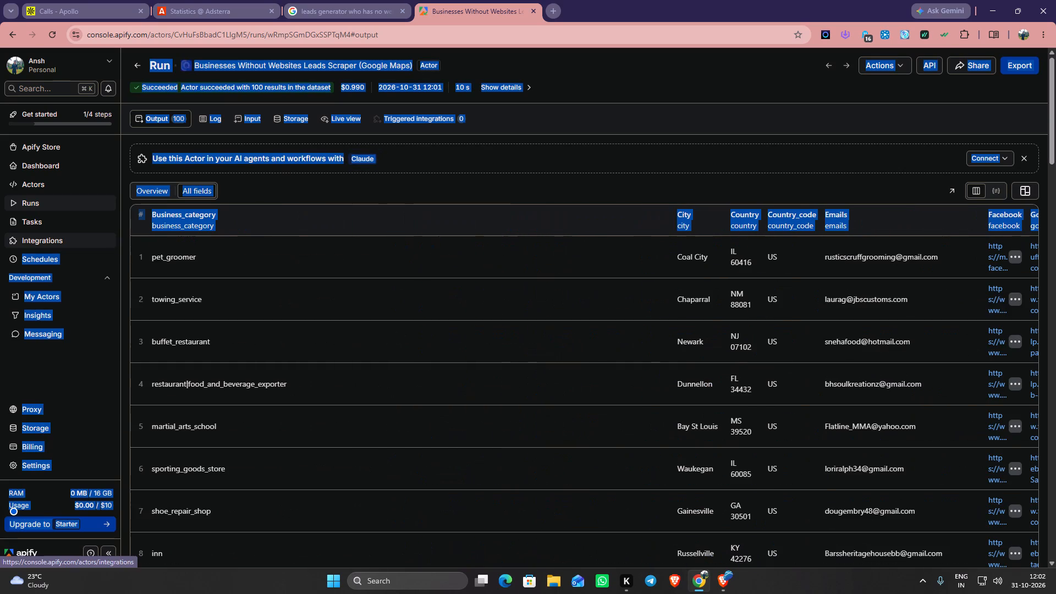
drag(87, 243, 85, 243)
click(334, 205)
scroll(368, 260, down, 15)
scroll(369, 265, up, 2)
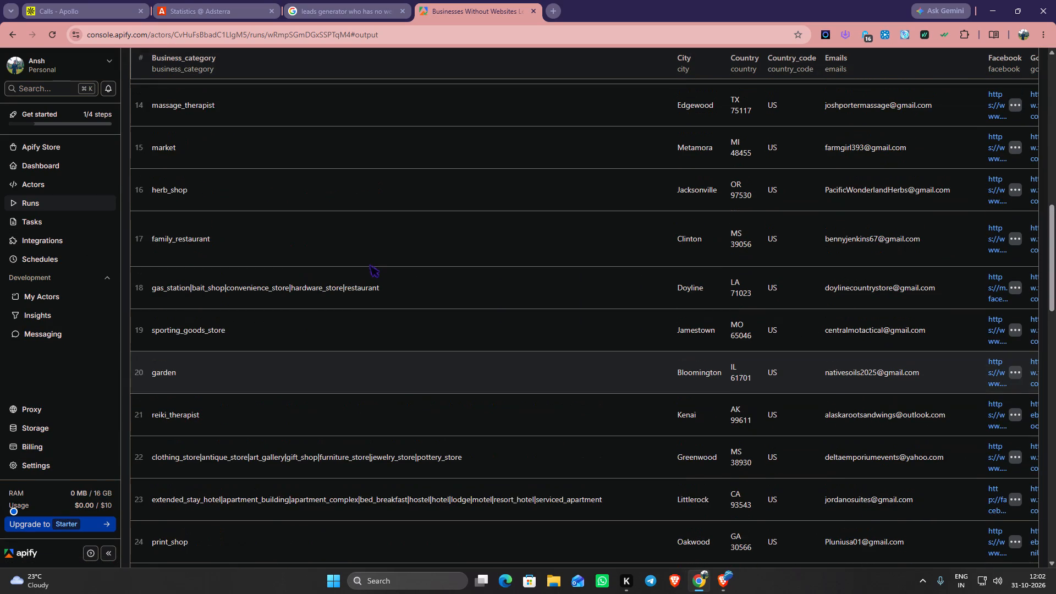
Read through the remaining leads on the first results page, checking their business categories, cities and emails.
scroll(369, 265, up, 3)
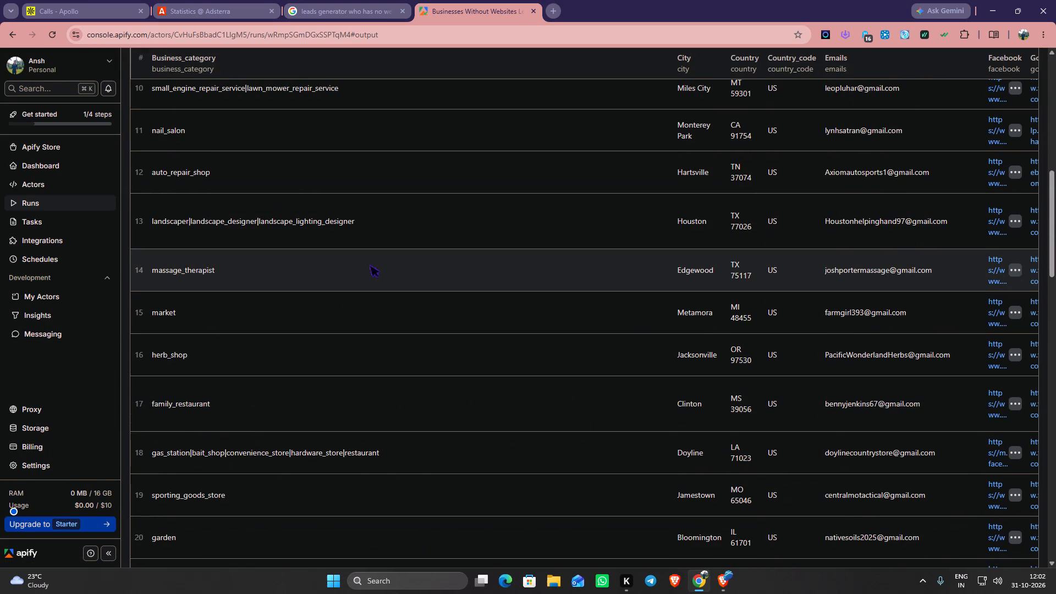
scroll(369, 265, down, 12)
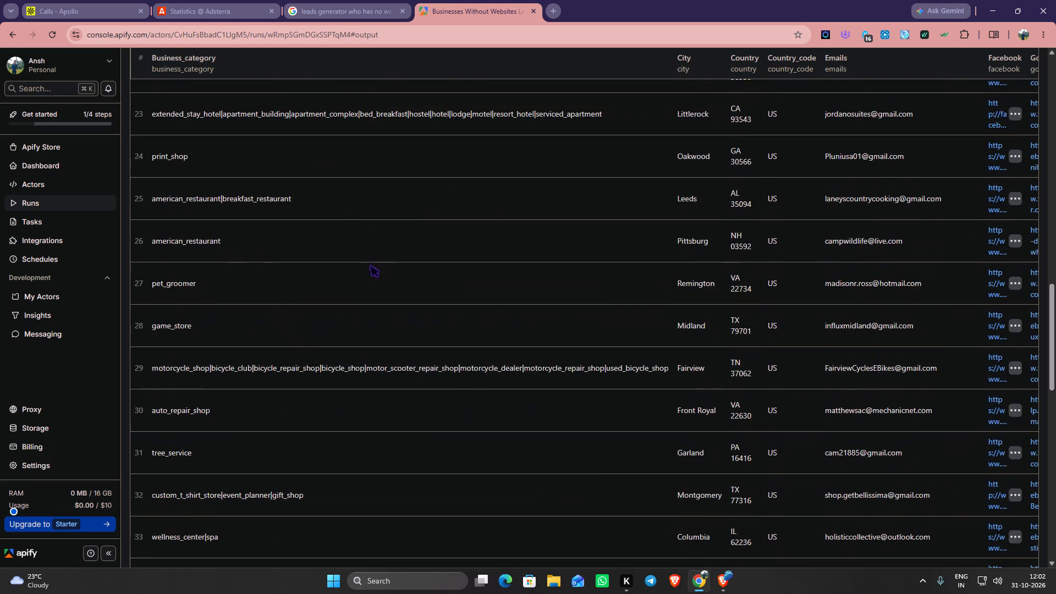
scroll(369, 265, down, 20)
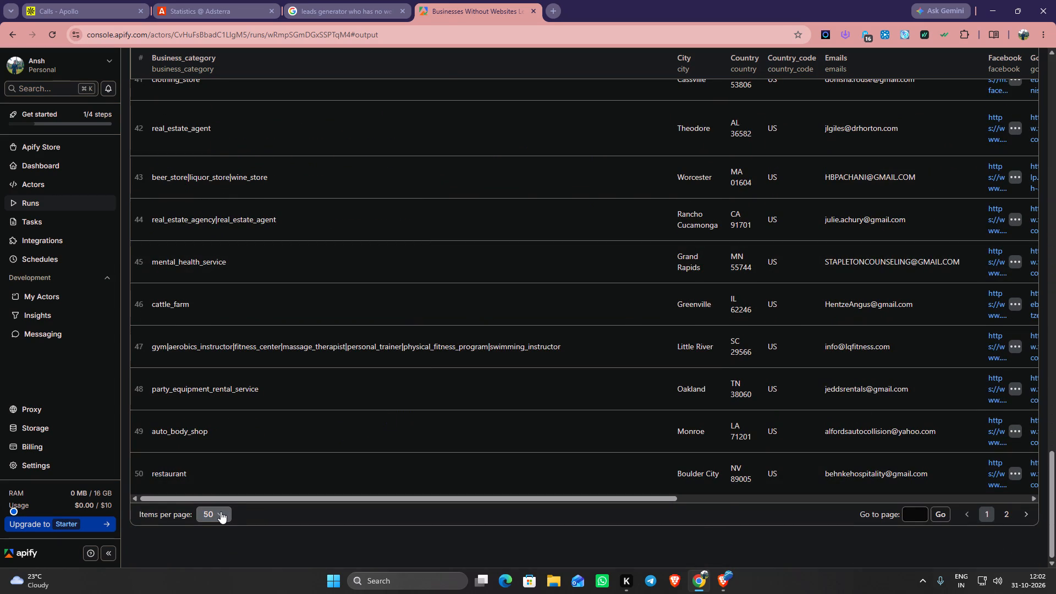
Show the second page of scraped leads and examine the business categories, locations and emails there.
click(1026, 510)
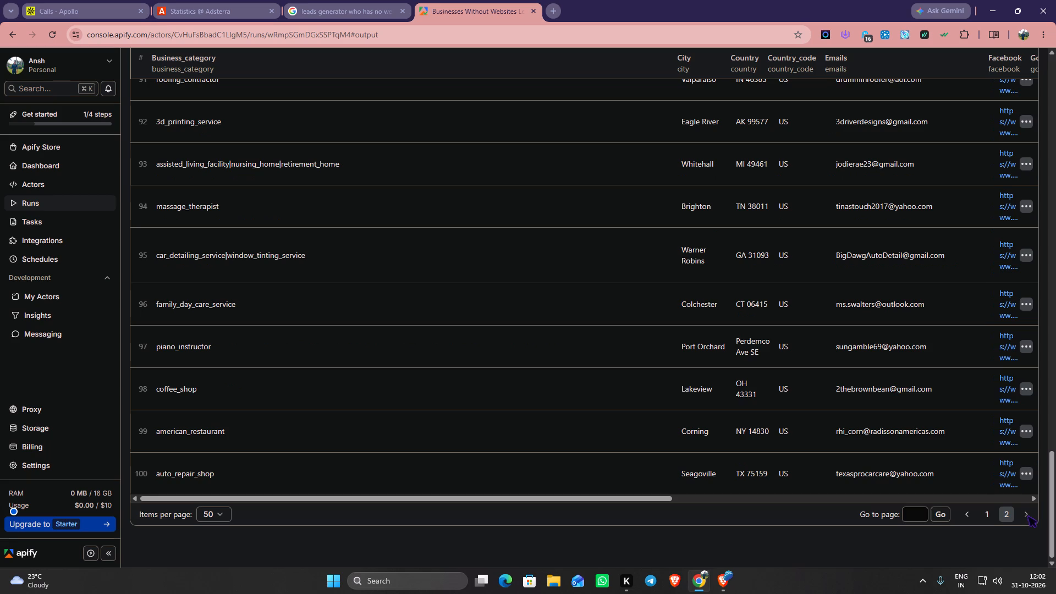
click(1027, 515)
click(1021, 515)
click(1028, 516)
scroll(738, 476, up, 4)
scroll(622, 450, up, 15)
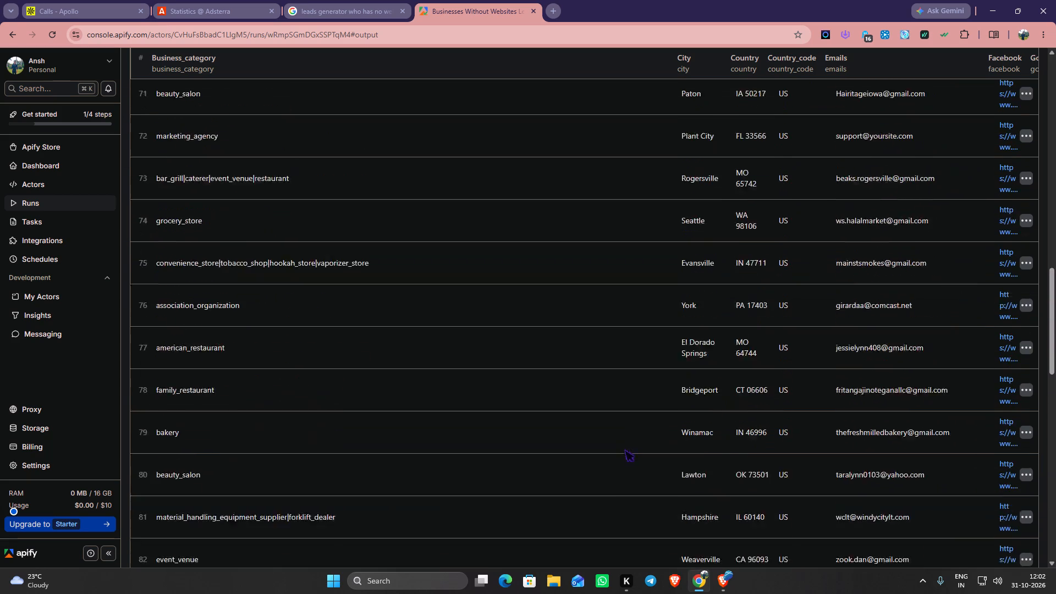
scroll(624, 449, up, 20)
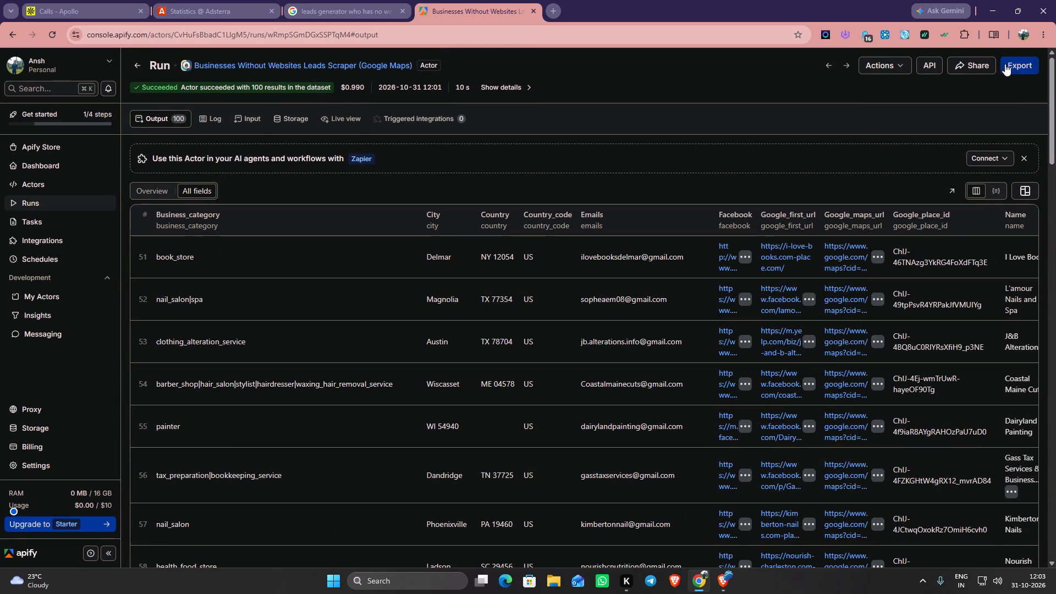
Set up the dataset export in CSV format with all fields included, reviewing the fields available to select or omit.
click(1024, 64)
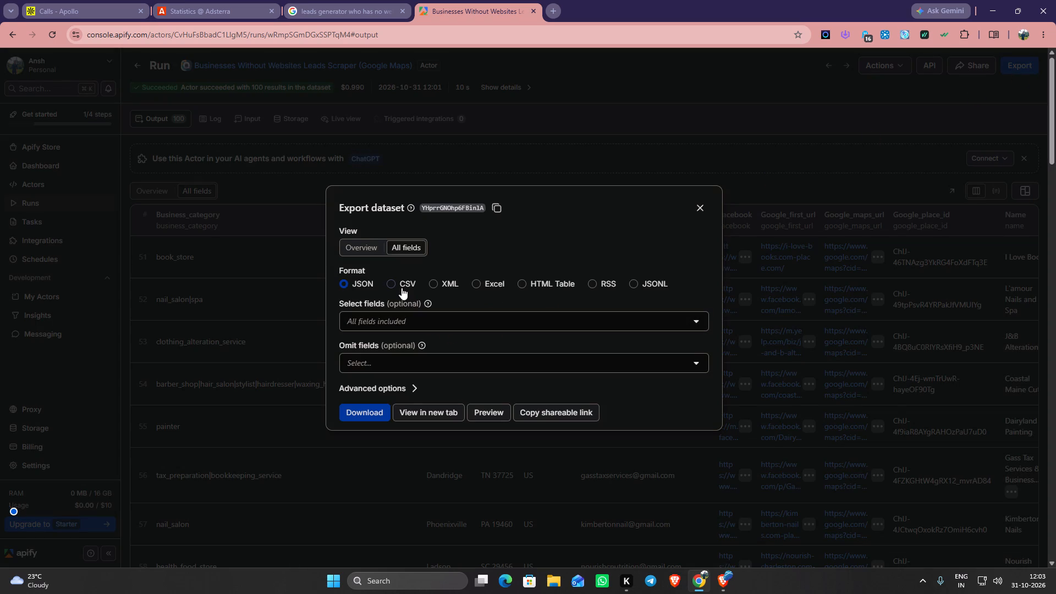
click(402, 288)
click(406, 321)
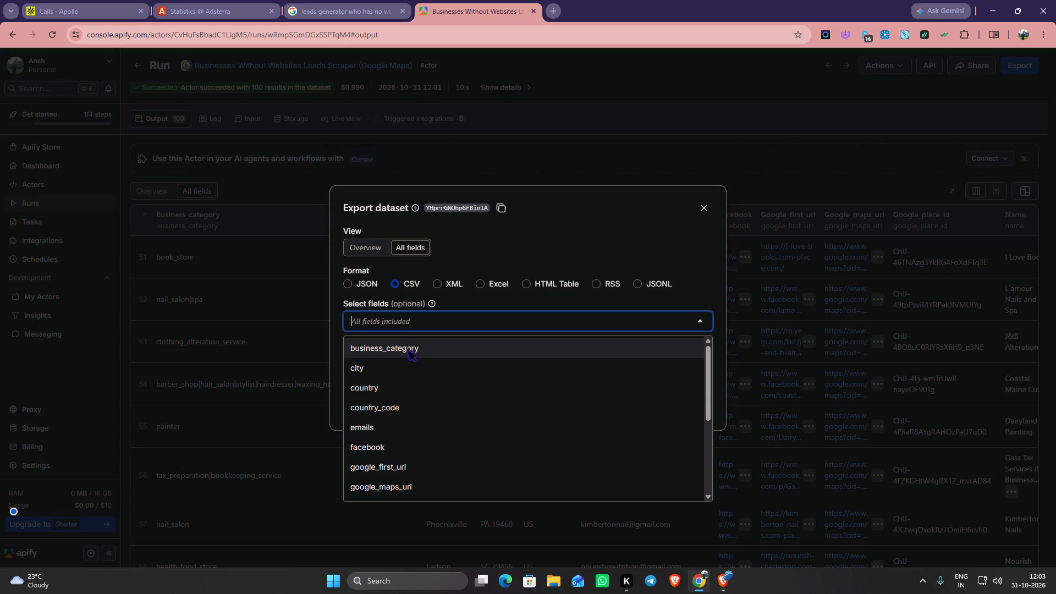
scroll(406, 349, down, 8)
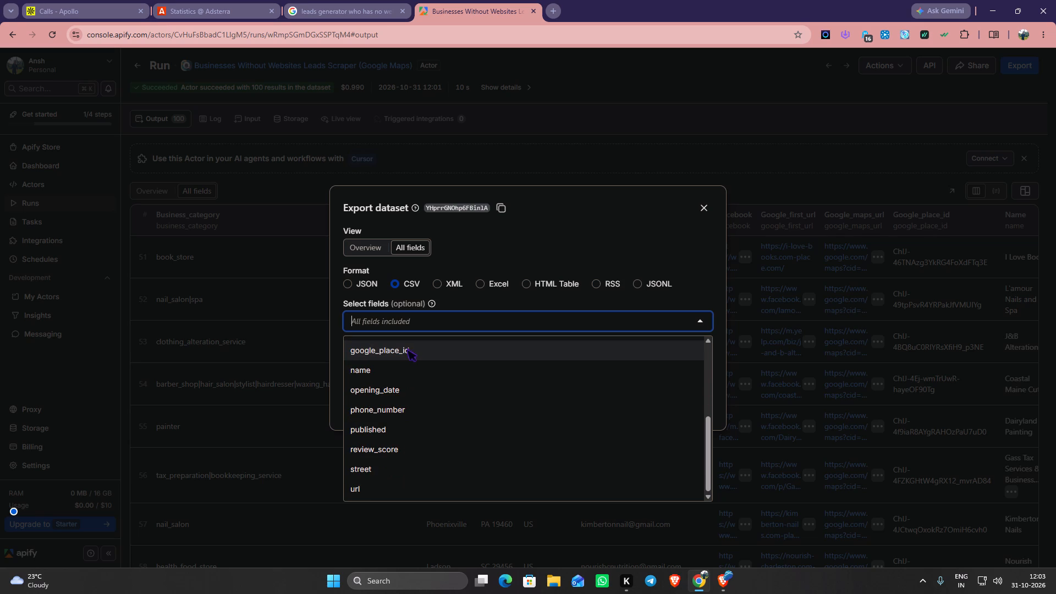
scroll(406, 349, up, 5)
click(433, 323)
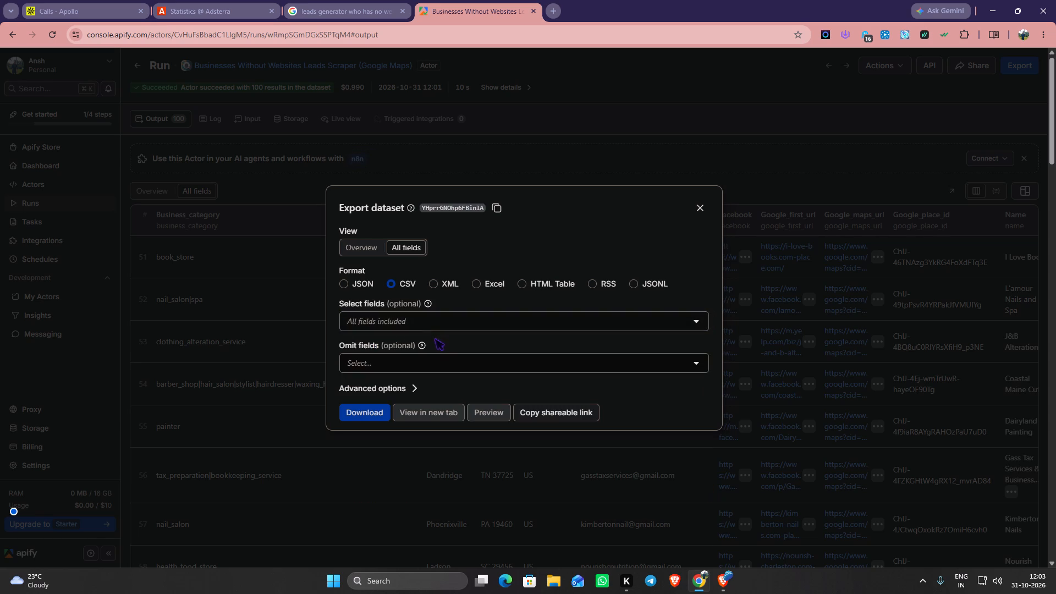
click(439, 324)
click(439, 324)
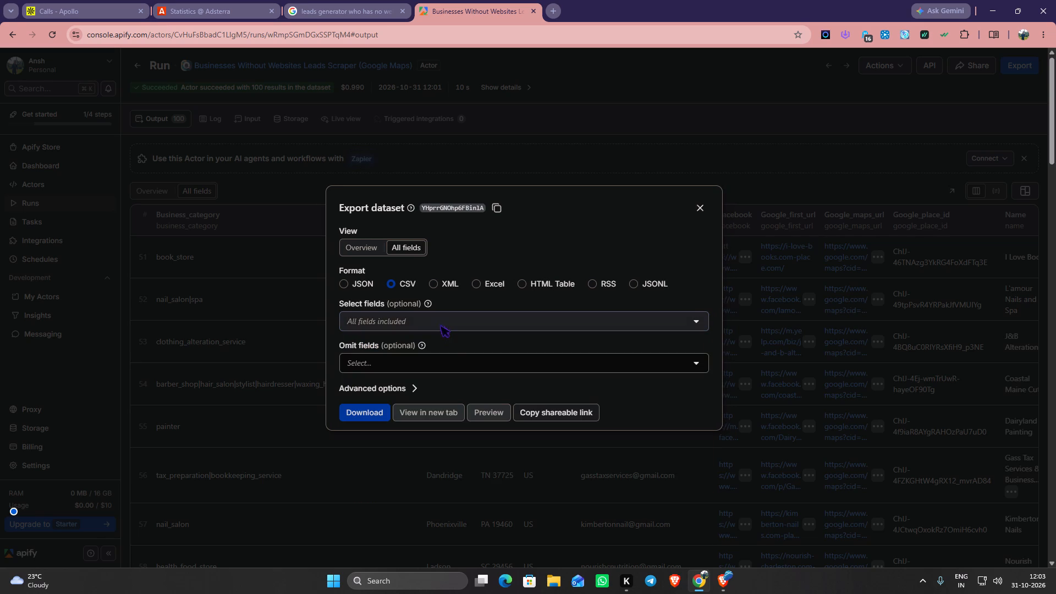
click(449, 359)
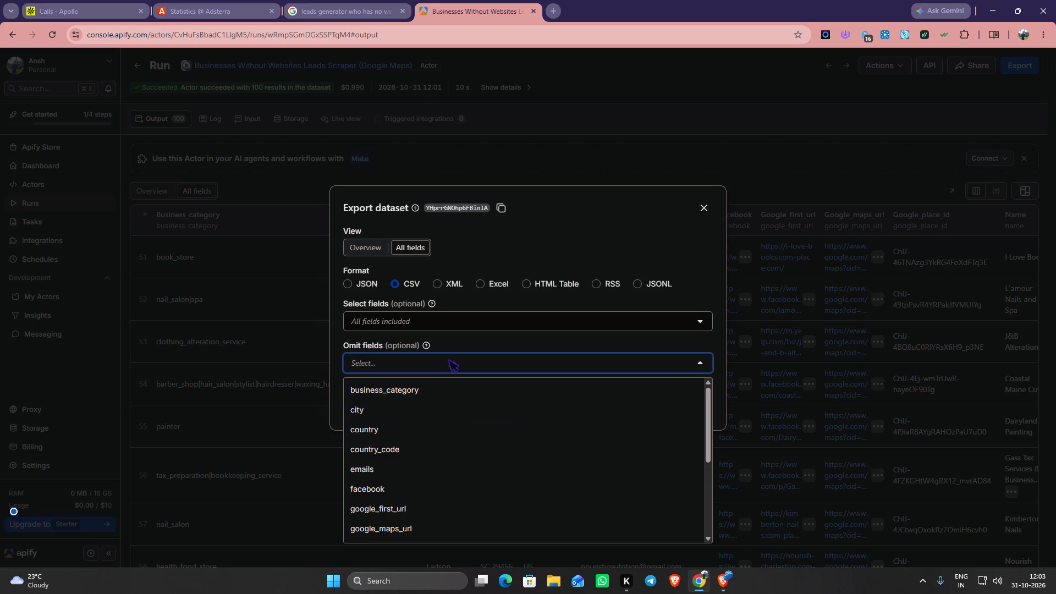
click(448, 359)
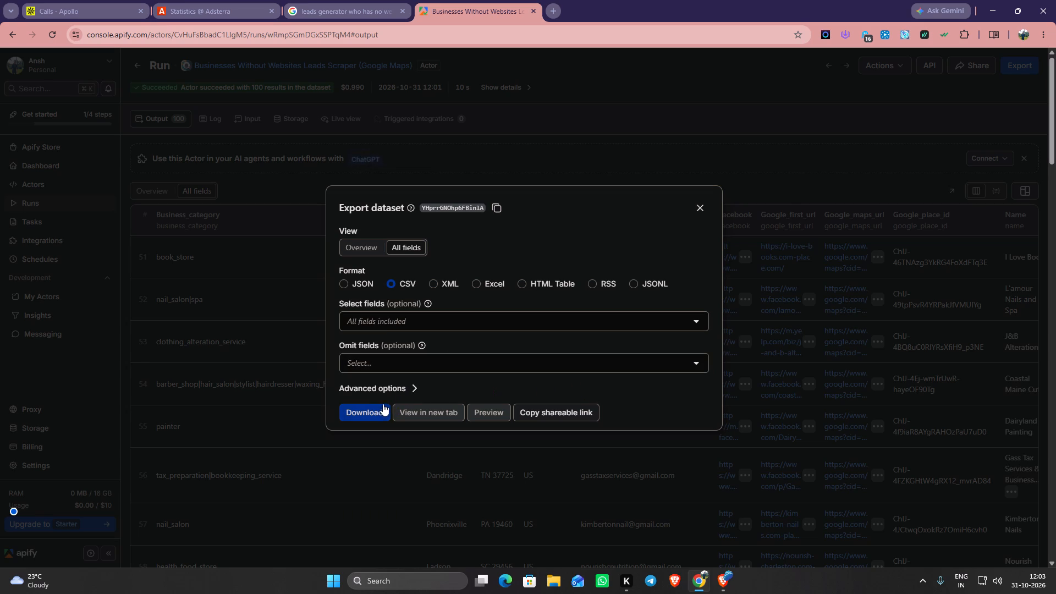
Download the CSV export to the Downloads folder under its suggested file name and close the export dialog.
click(364, 417)
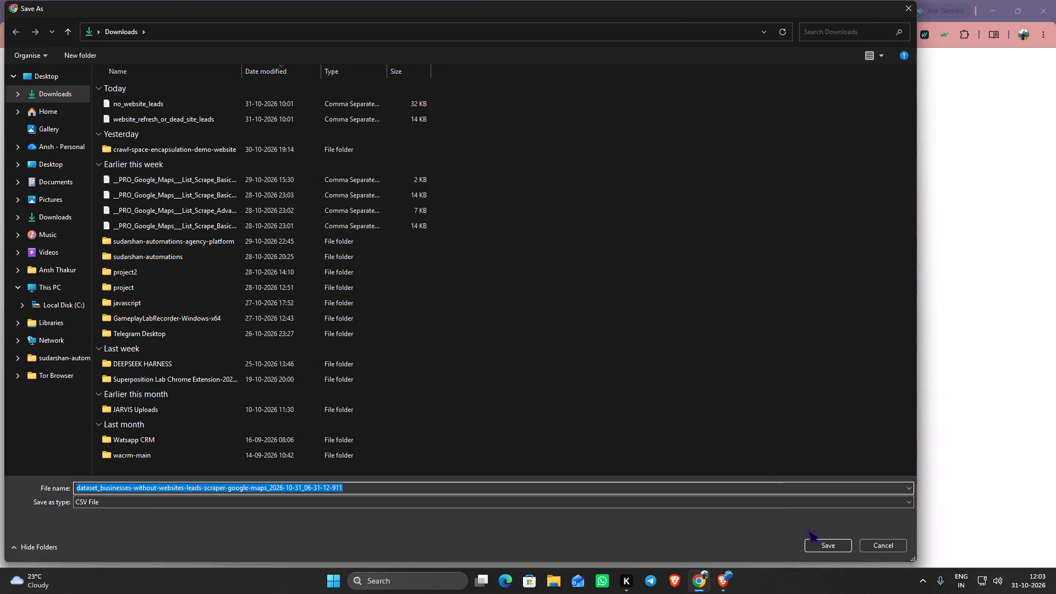
click(813, 547)
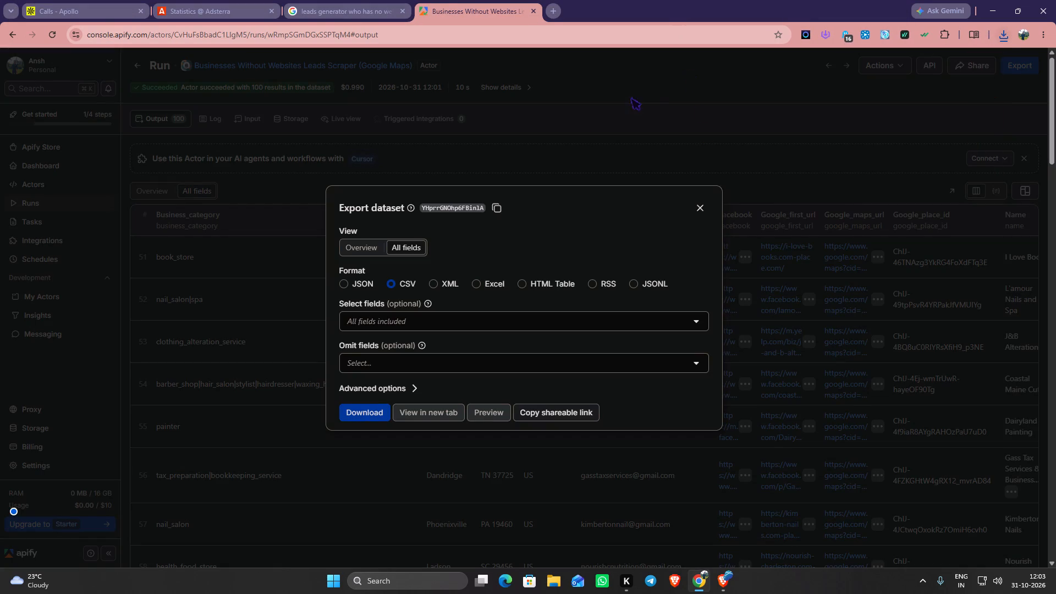
click(700, 211)
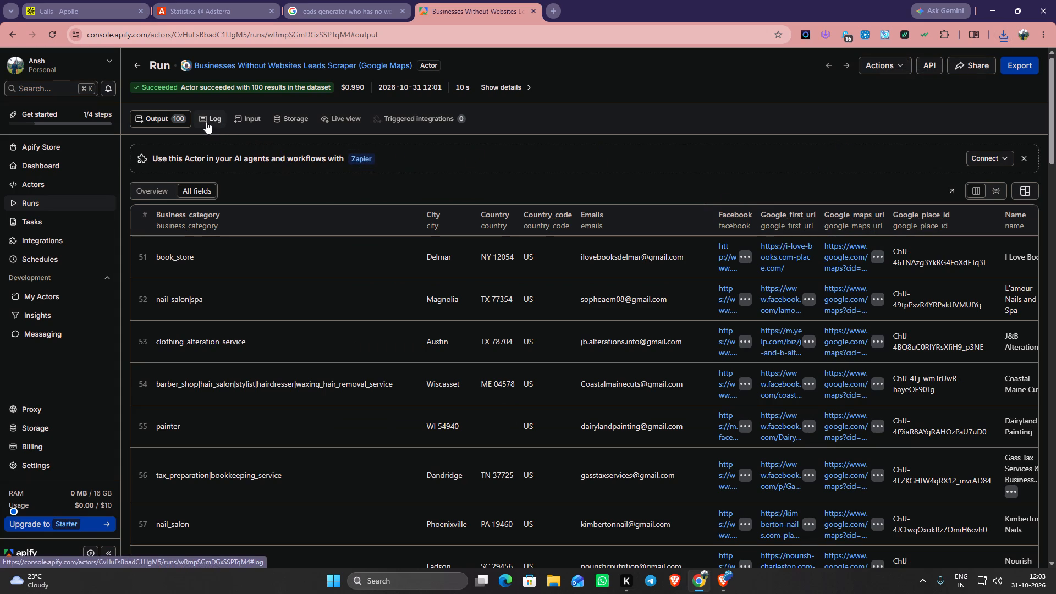
Open Apify's No-Website Lead Finder from the Google AI Overview and look over its features, inputs and pricing.
click(319, 0)
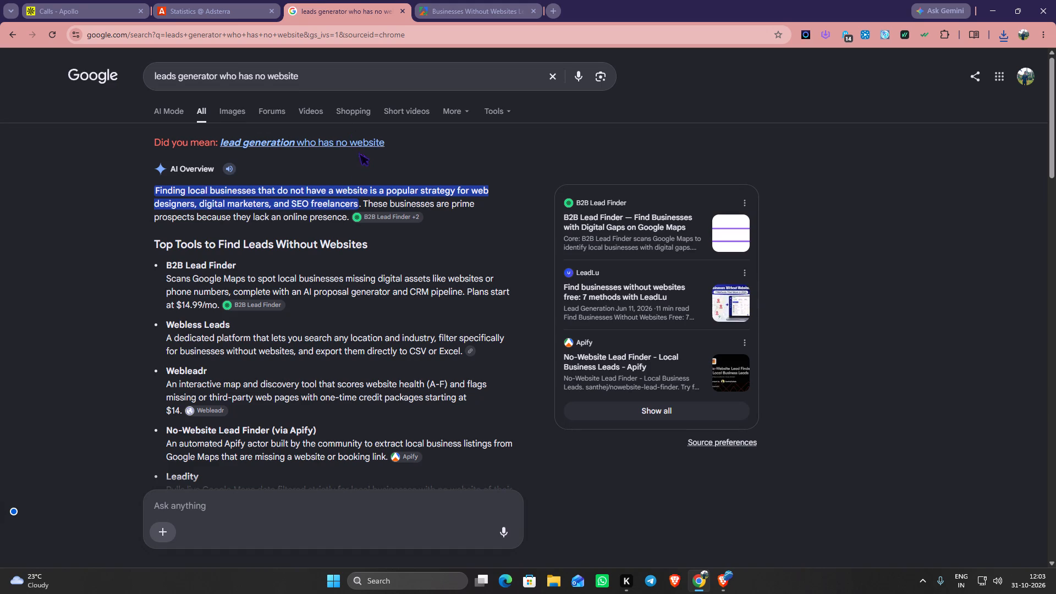
scroll(278, 236, down, 4)
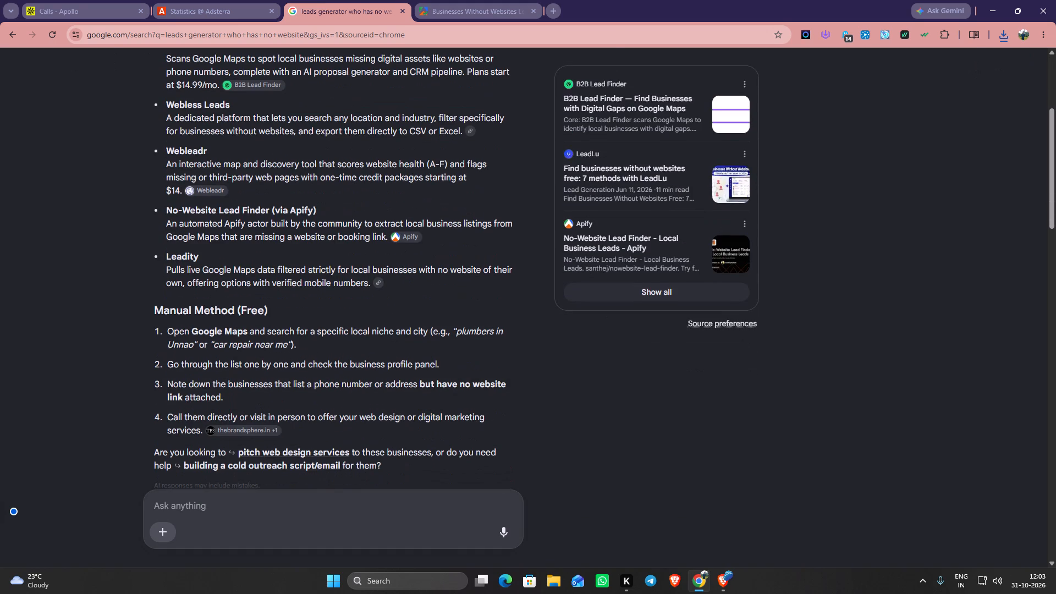
click(420, 240)
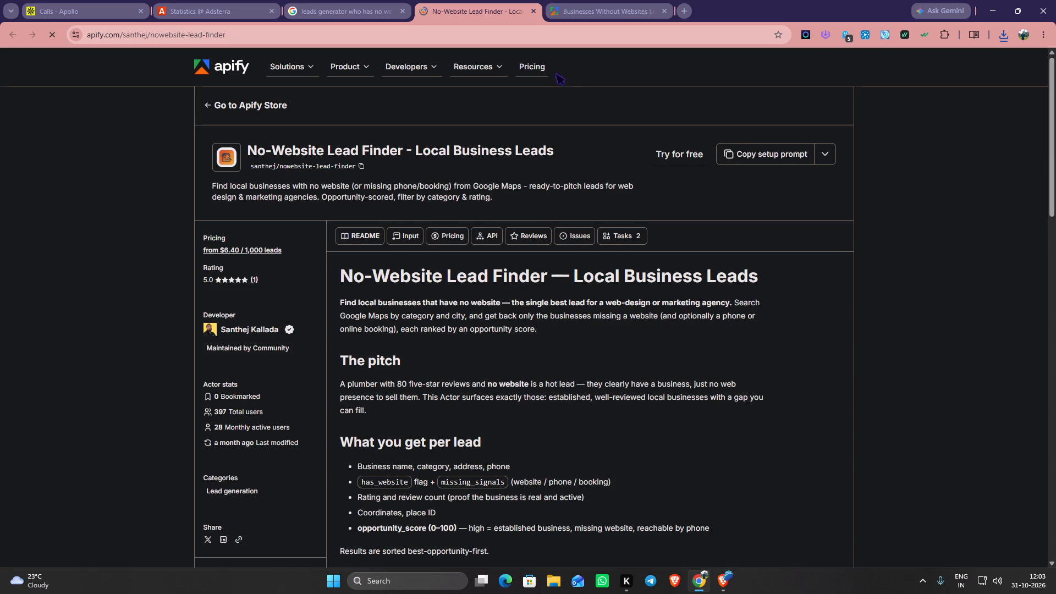
scroll(570, 143, down, 12)
scroll(573, 159, up, 4)
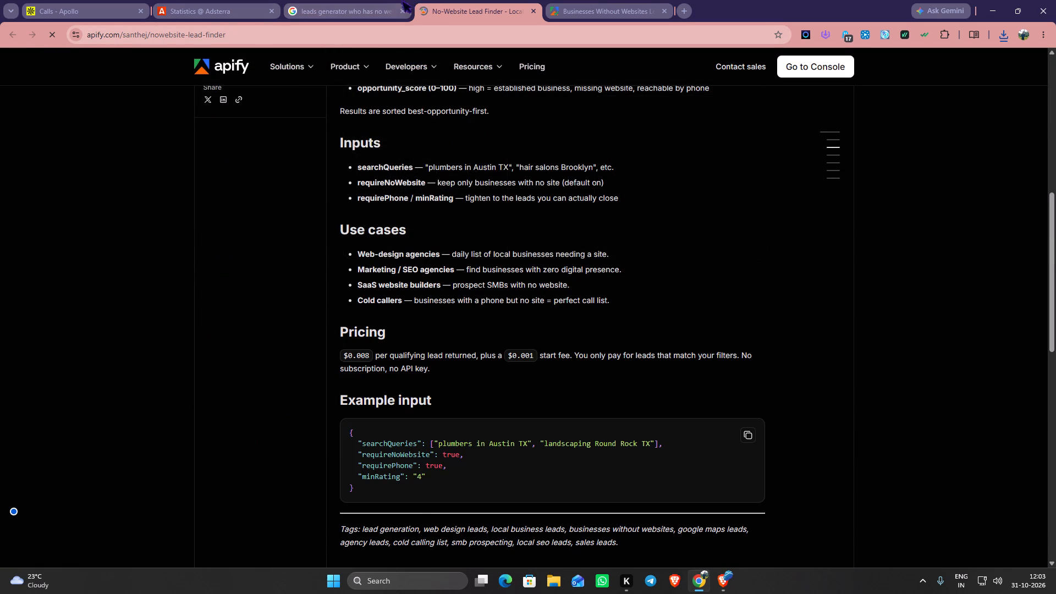
Return to the Google results and search for "leads generator who has no website business model".
click(394, 0)
scroll(350, 108, up, 7)
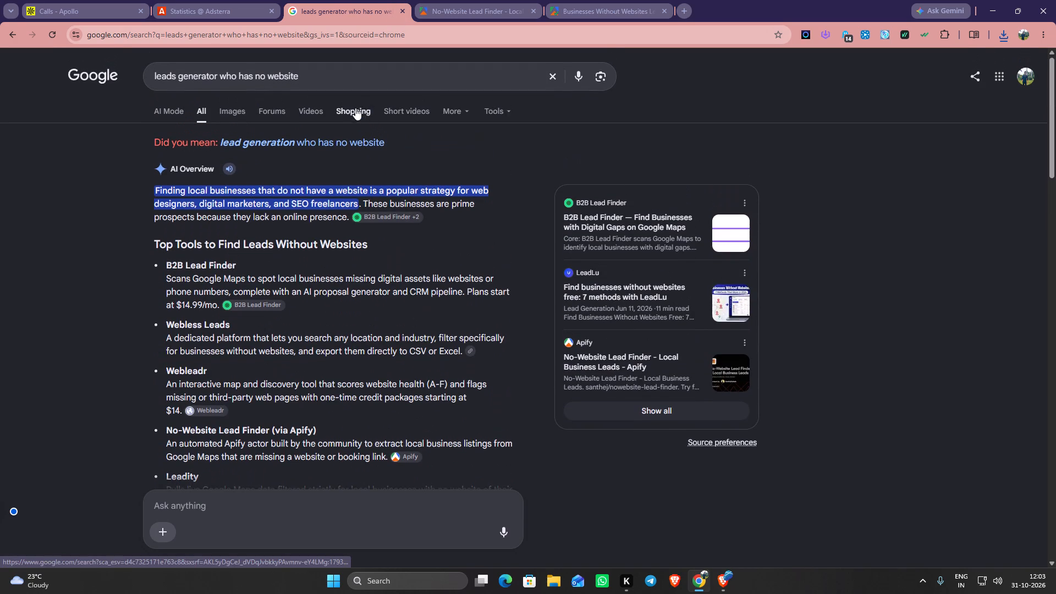
click(305, 69)
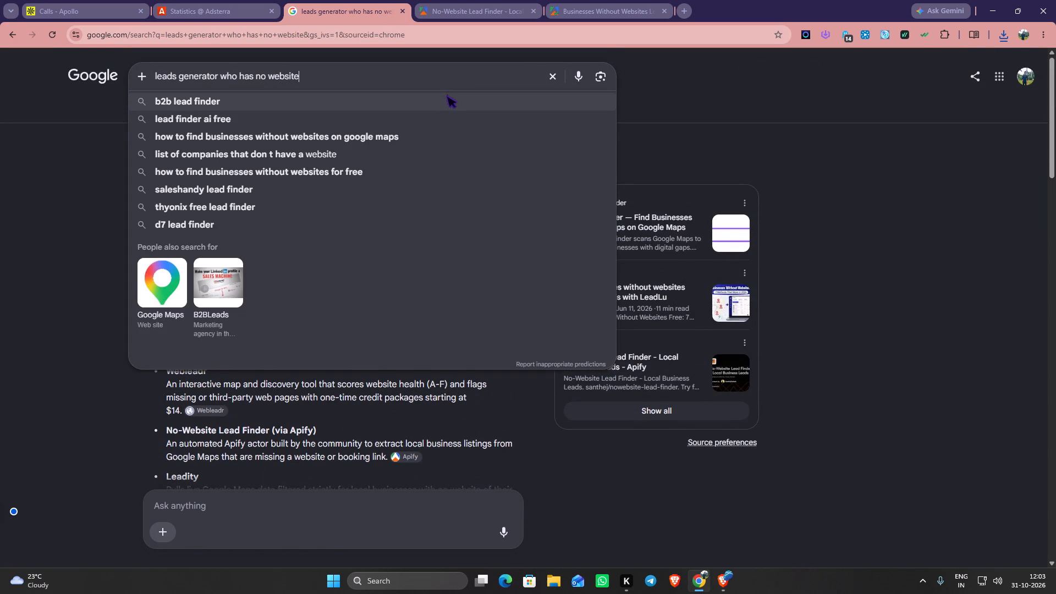
key(space)
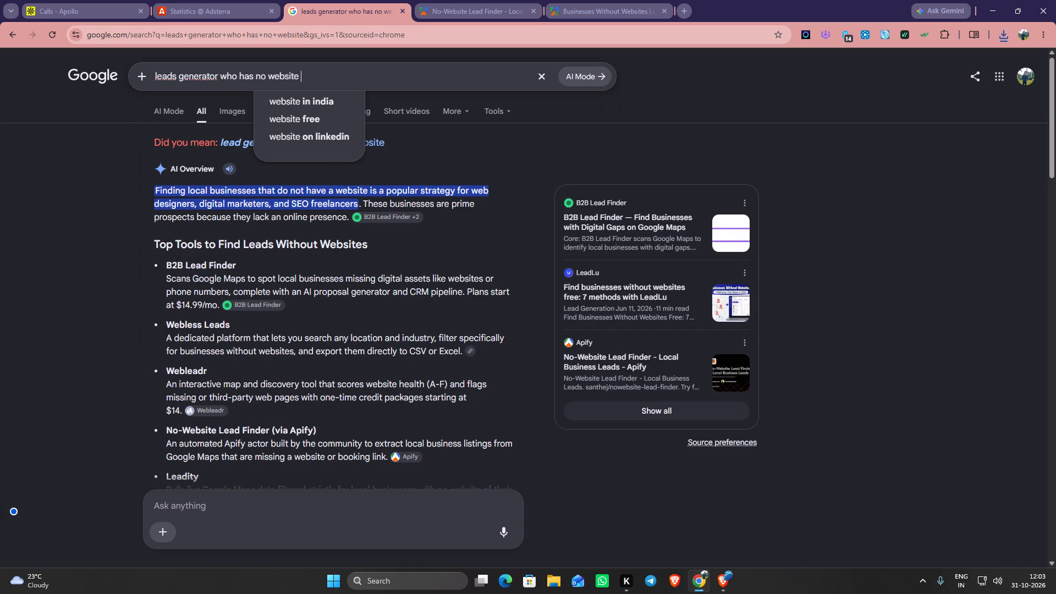
text(BUI)
text(SEN)
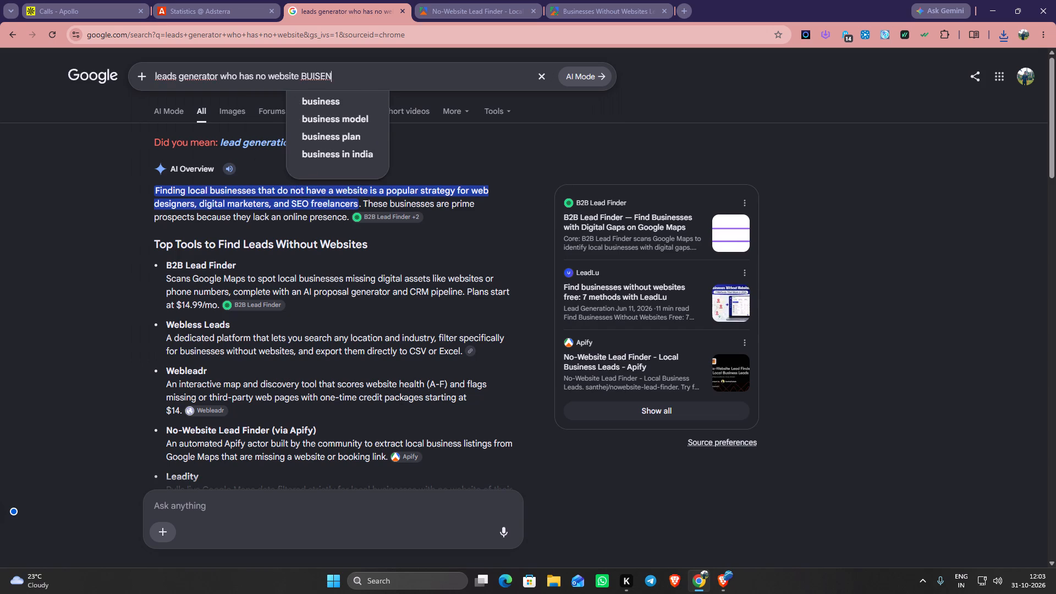
text(ESS)
key(space)
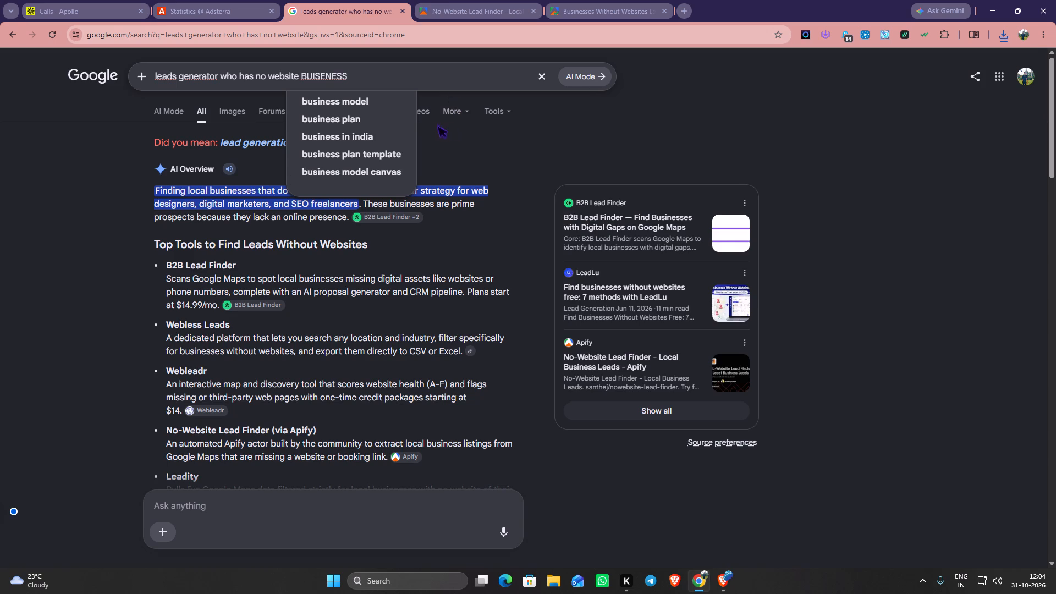
click(398, 92)
click(331, 108)
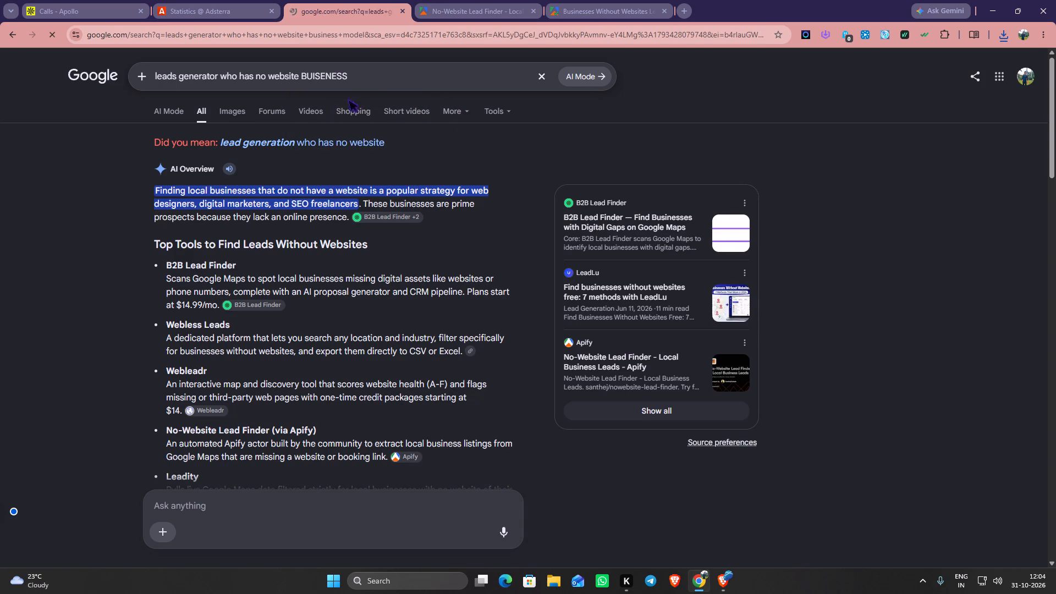
Extend the Google query with "Legal Layer Law Firms" and run the search.
click(392, 76)
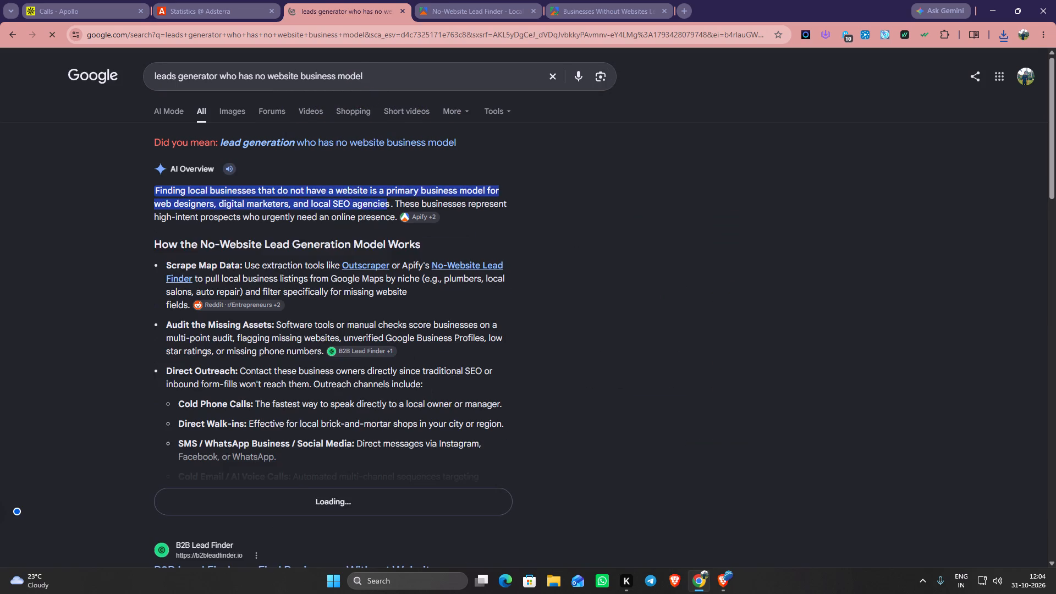
key(space)
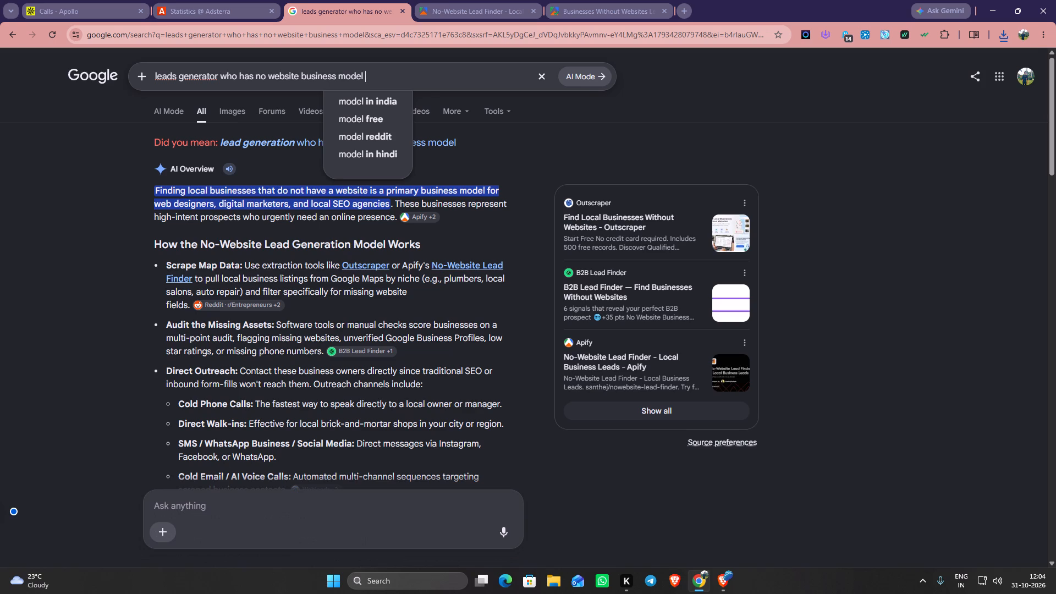
key(l)
key(BackSpace)
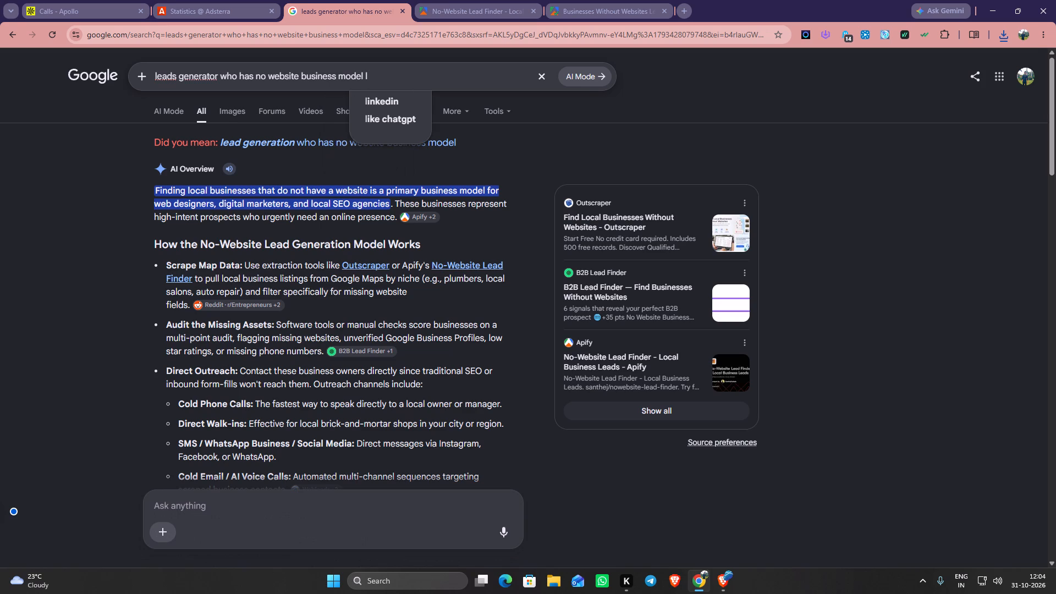
key(l)
text(egal)
key(space)
key(l)
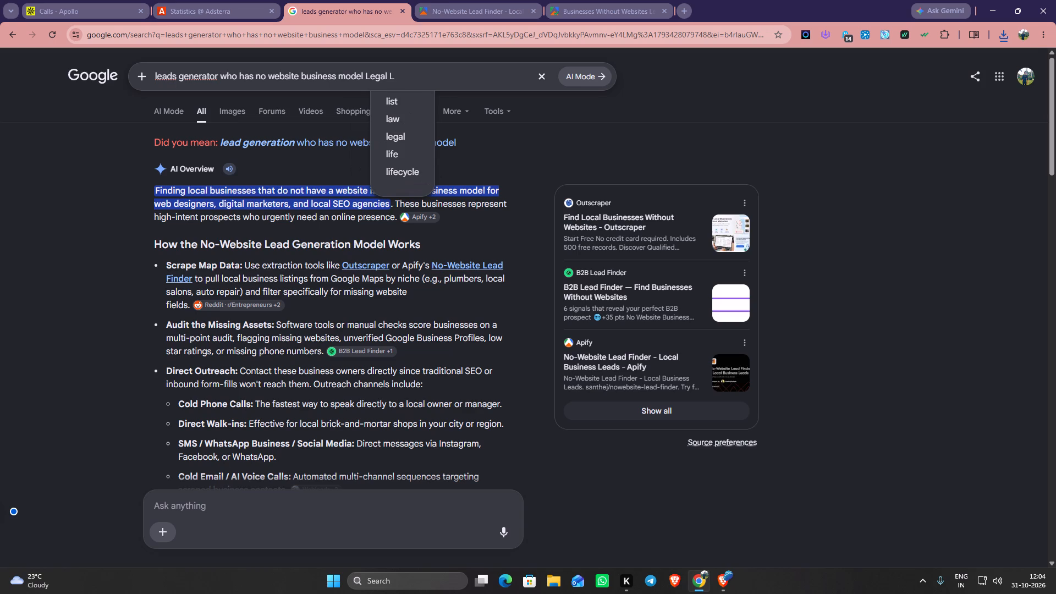
text(ay)
text(er)
key(space)
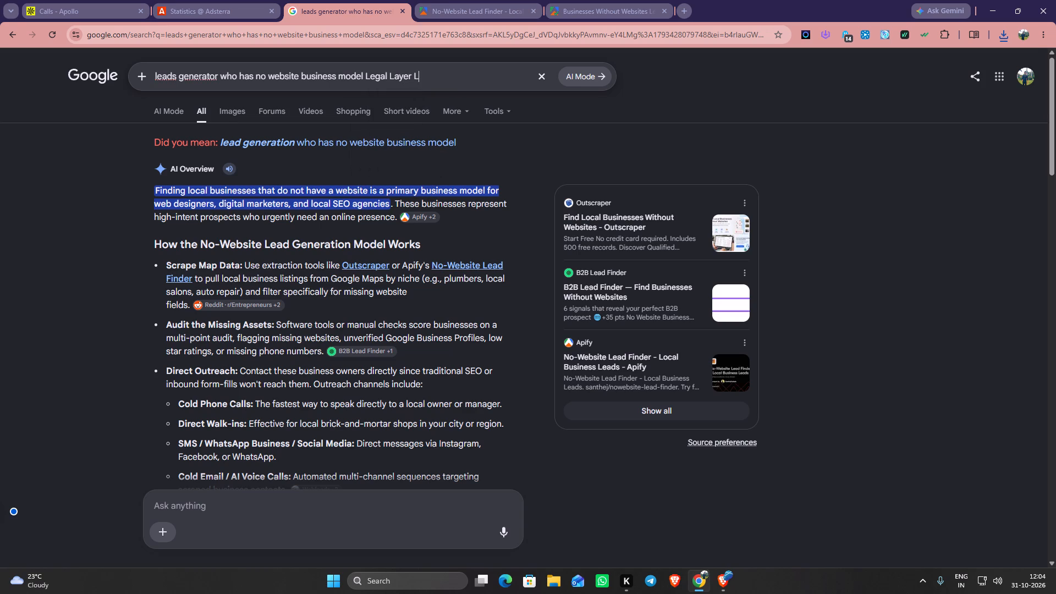
text(aw)
key(space)
text(irms)
key(Return)
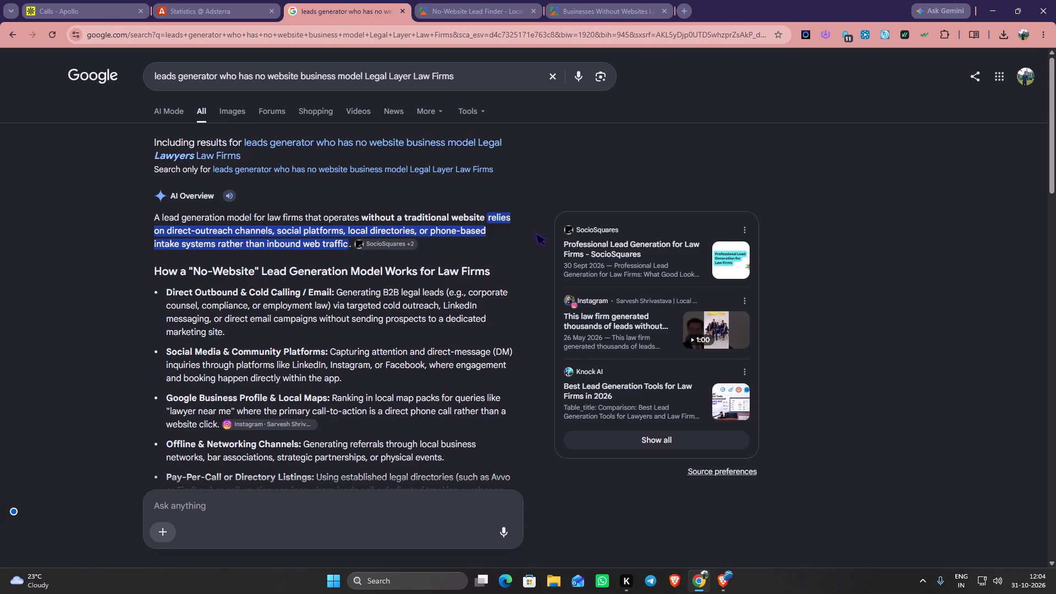
Look through the law-firm search results, open Clio's lead generation guide for lawyers and read through it.
scroll(535, 233, down, 3)
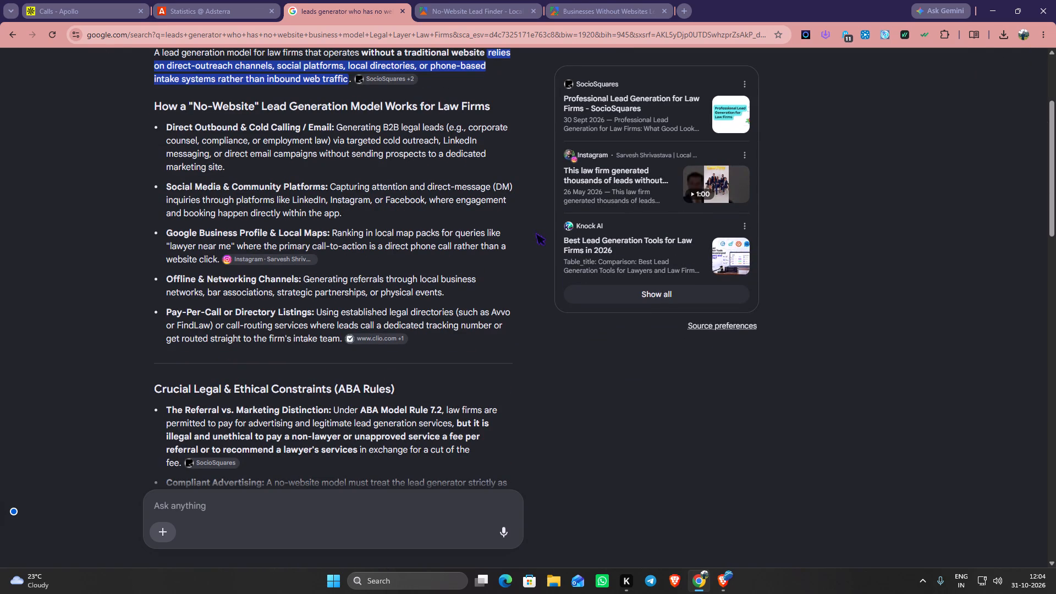
scroll(535, 233, down, 1)
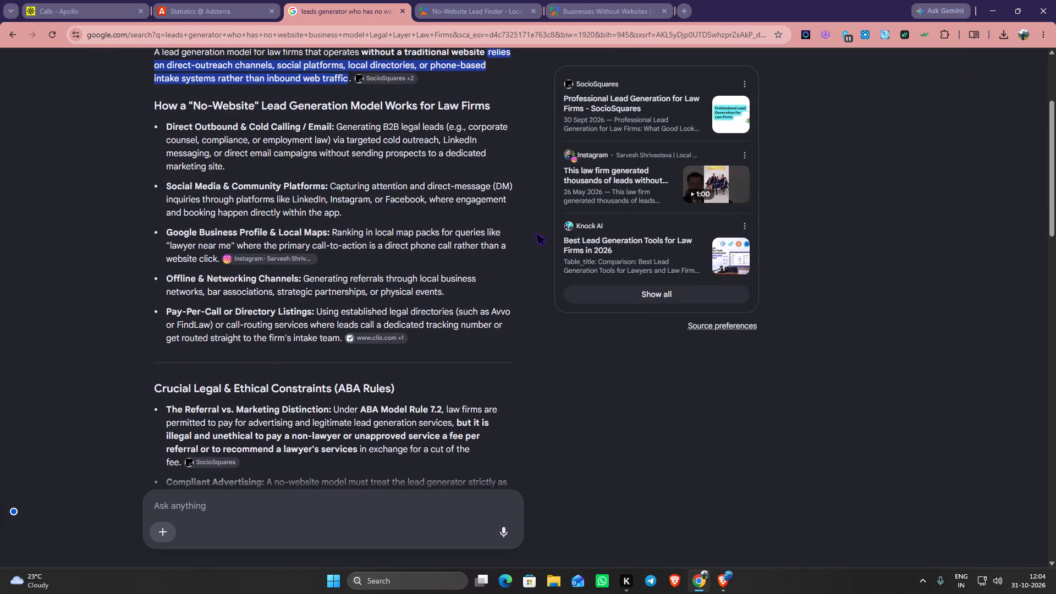
scroll(535, 233, down, 9)
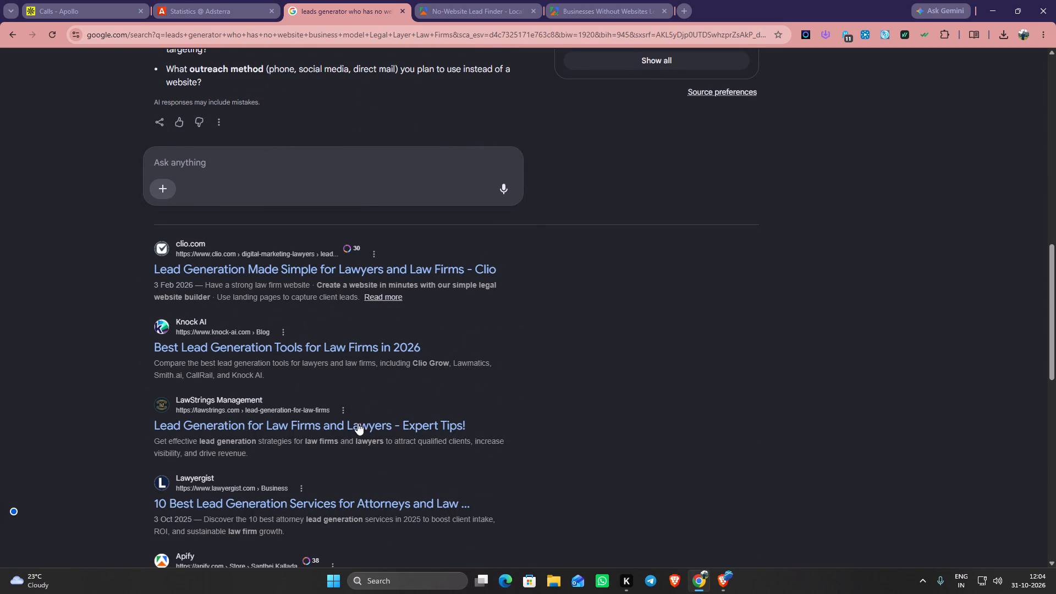
click(346, 267)
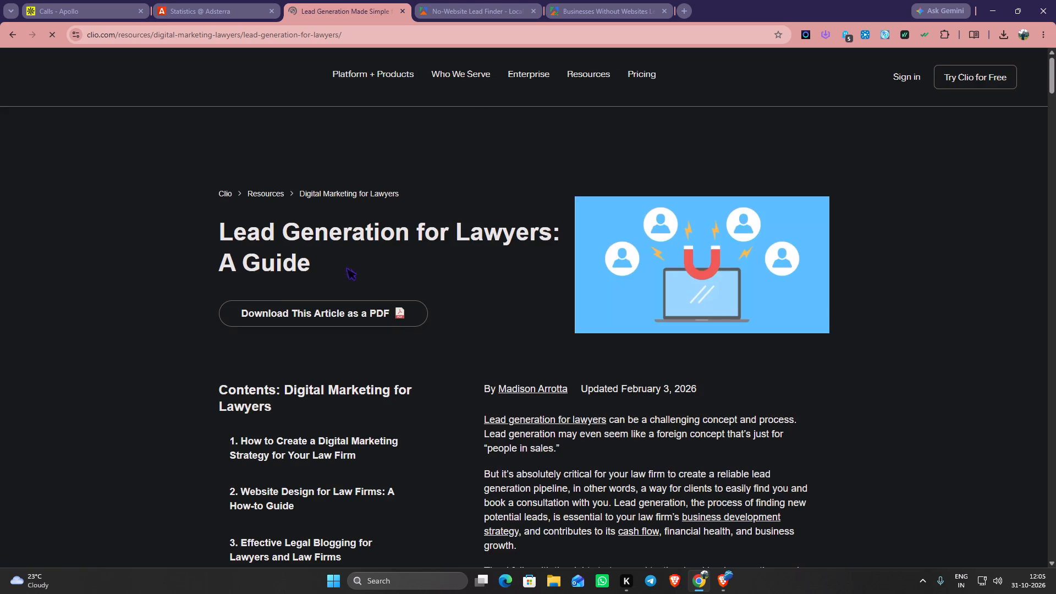
scroll(156, 204, down, 2)
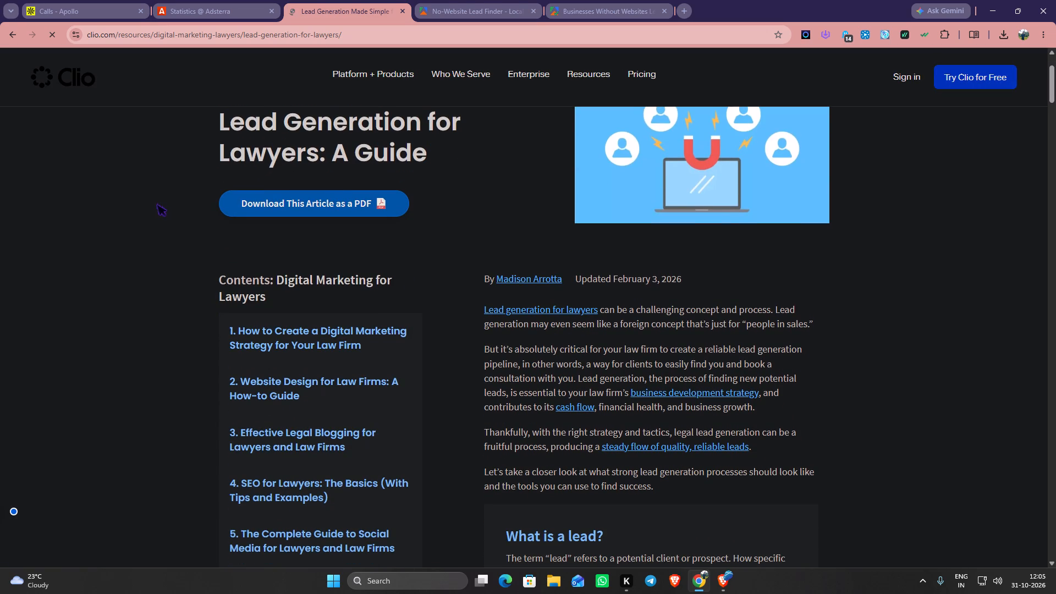
scroll(156, 204, down, 20)
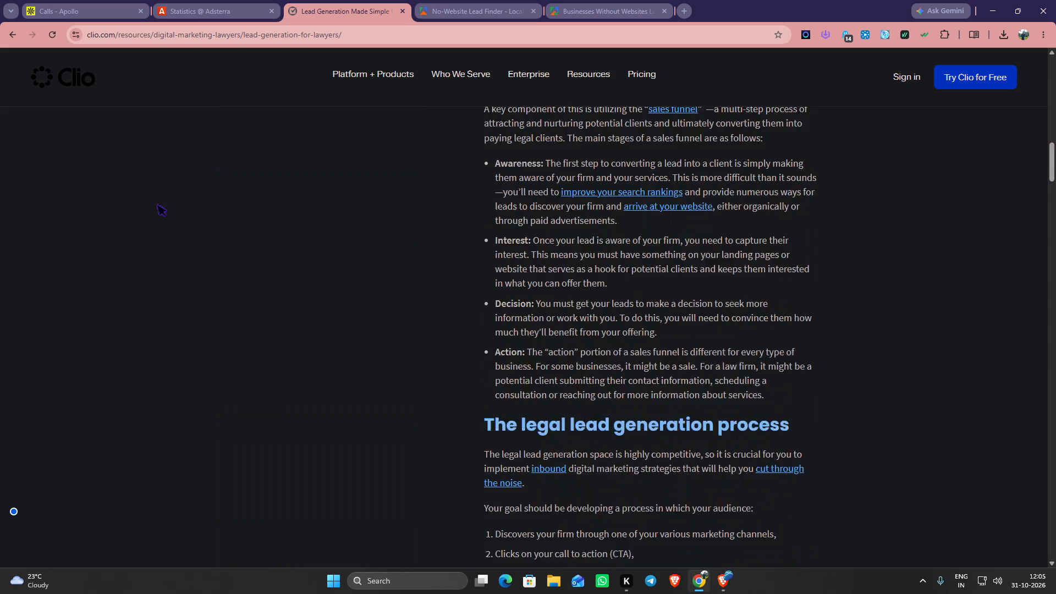
scroll(156, 204, down, 17)
scroll(156, 204, down, 10)
scroll(156, 204, down, 13)
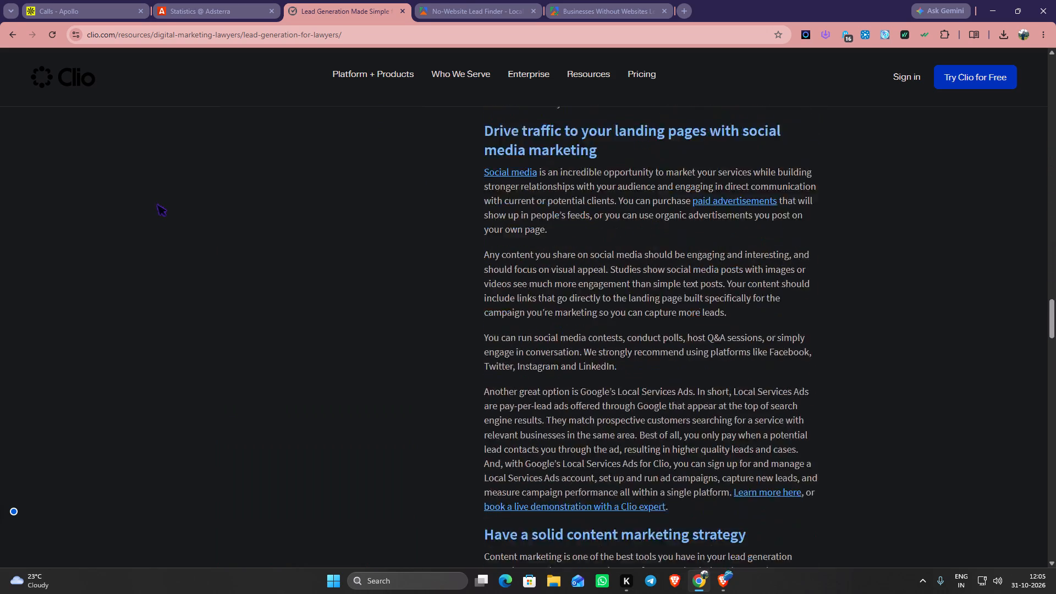
scroll(156, 204, down, 20)
scroll(156, 204, down, 10)
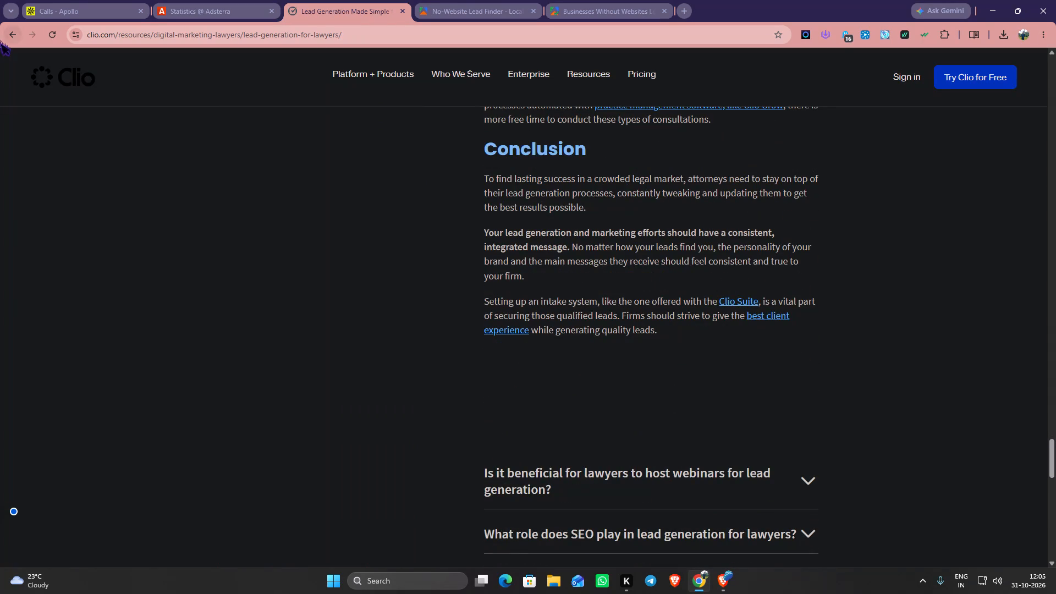
Return to the Google results for law firms and expand the AI Overview.
click(12, 39)
scroll(533, 212, up, 4)
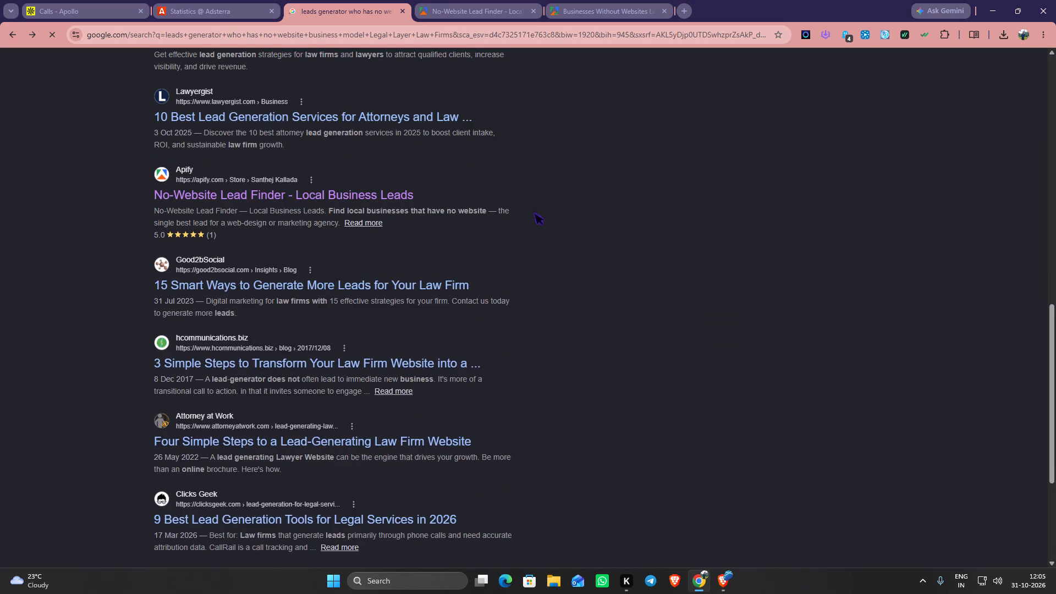
scroll(547, 243, up, 12)
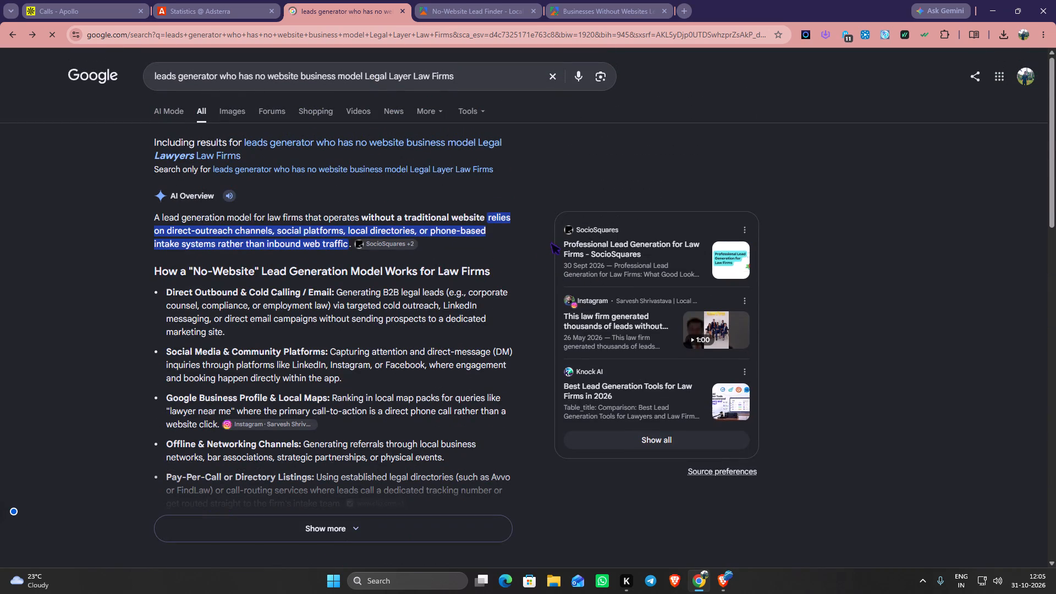
click(410, 522)
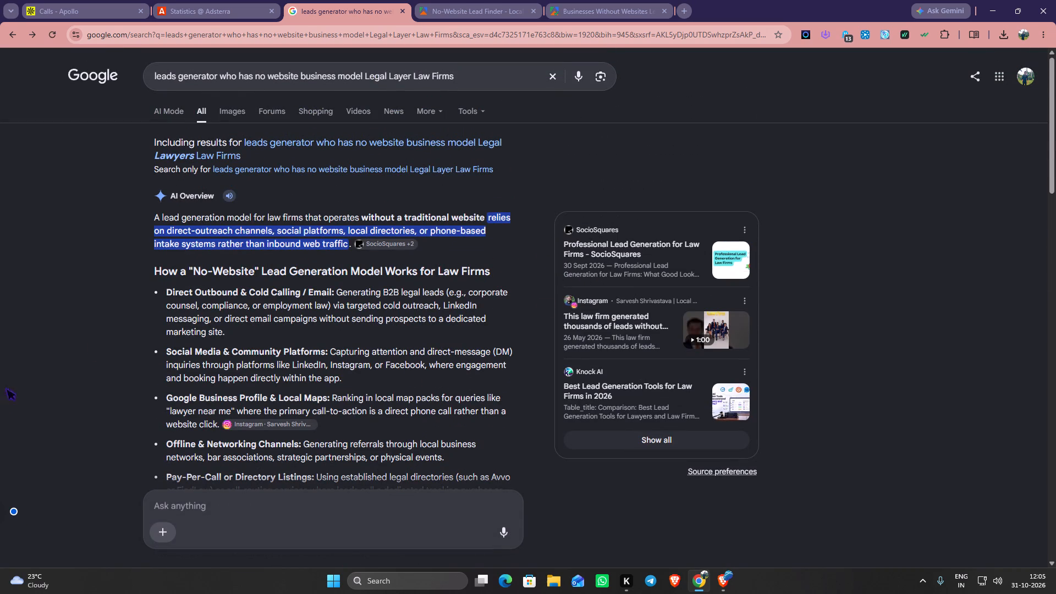
scroll(394, 208, up, 3)
Remove "business model" from the Google search query.
drag(471, 78, 433, 85)
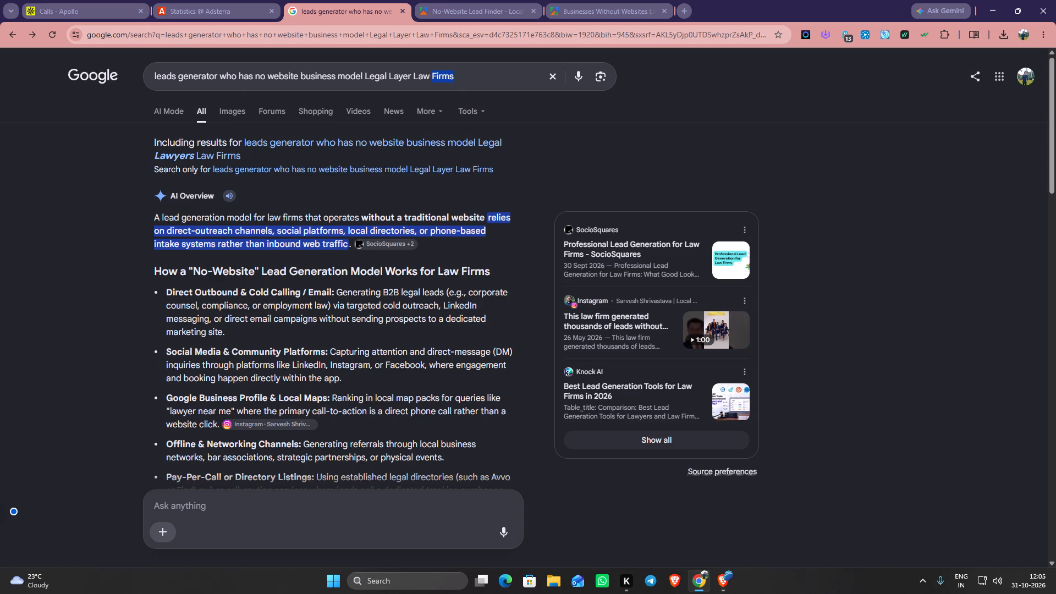
drag(433, 85, 349, 81)
click(364, 75)
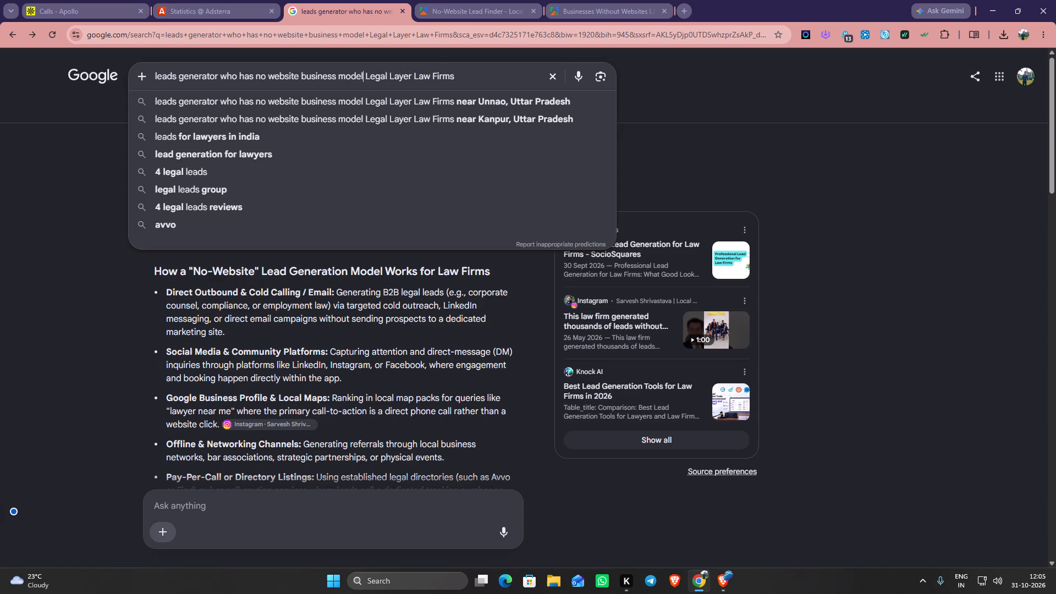
key(BackSpace)
key(BackSpace)
key(BackSpace)
key(BackSpace)
key(BackSpace)
key(BackSpace)
key(BackSpace)
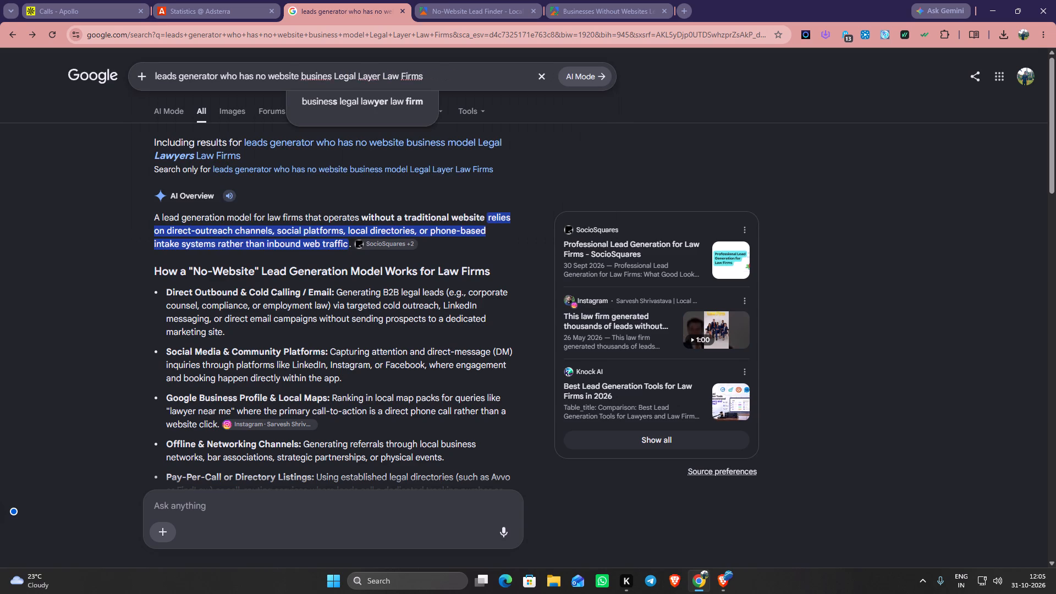
key(BackSpace)
key(BackSpace)
key(BackSpace)
key(BackSpace)
key(BackSpace)
key(BackSpace)
key(BackSpace)
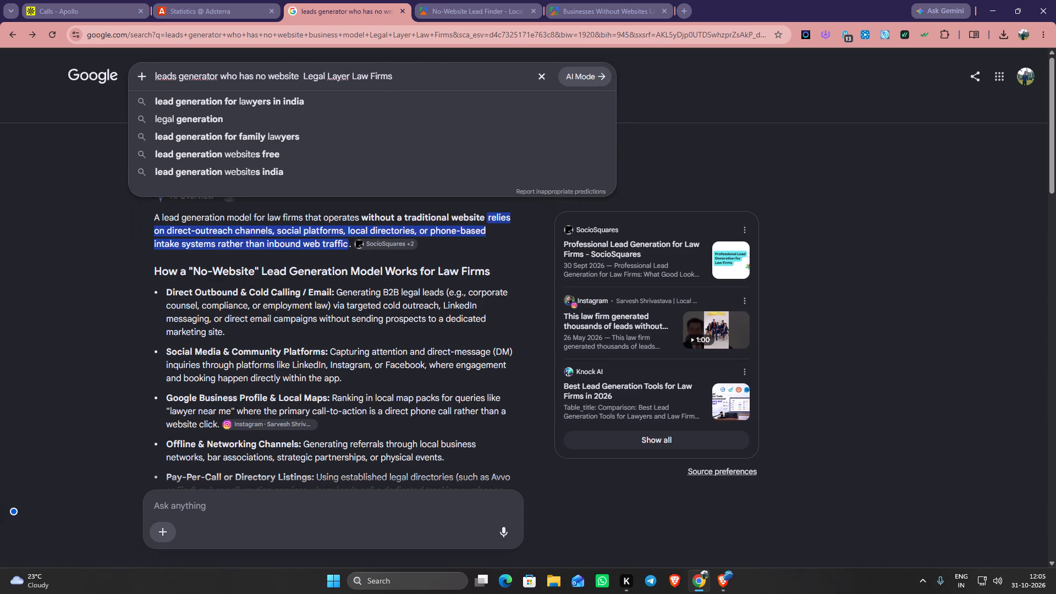
Insert "for Legal Layer Law Firms", reusing the query's own wording, after "leads generator" and run the search.
drag(304, 78, 307, 79)
drag(307, 79, 400, 78)
right_click(369, 74)
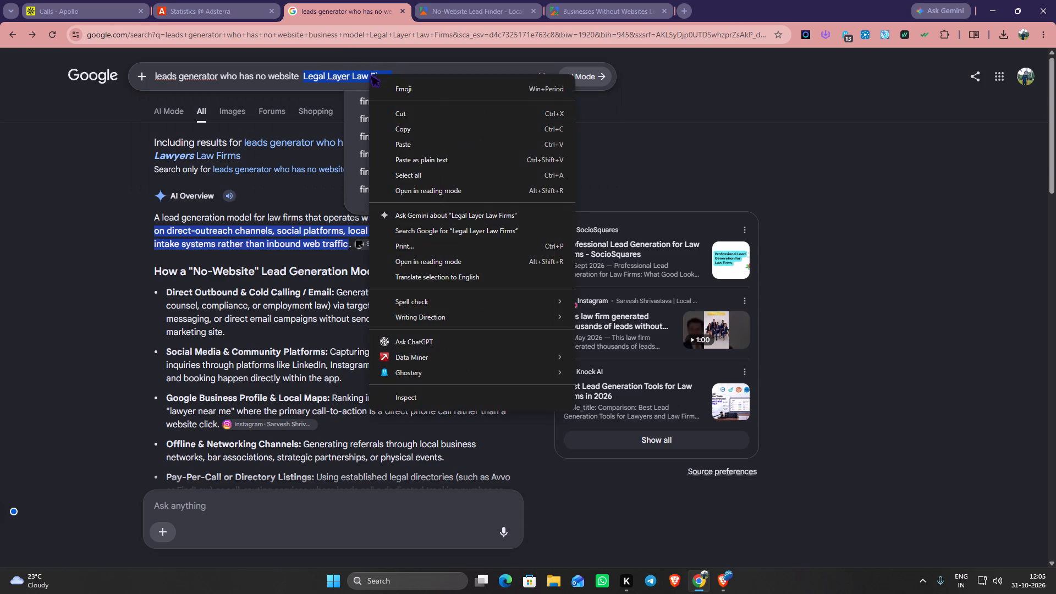
click(395, 133)
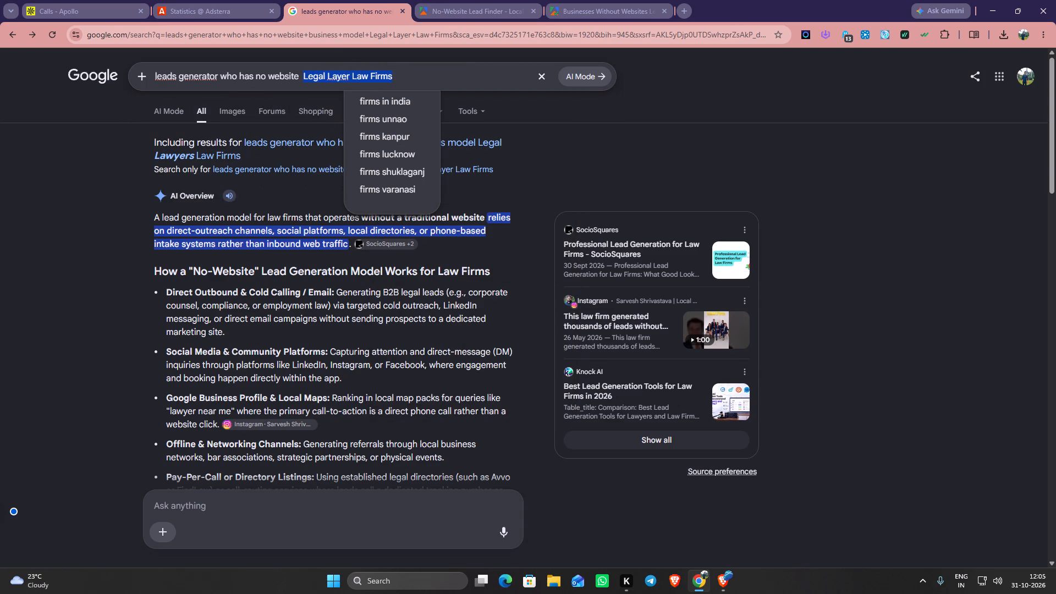
click(219, 78)
text(for)
key(space)
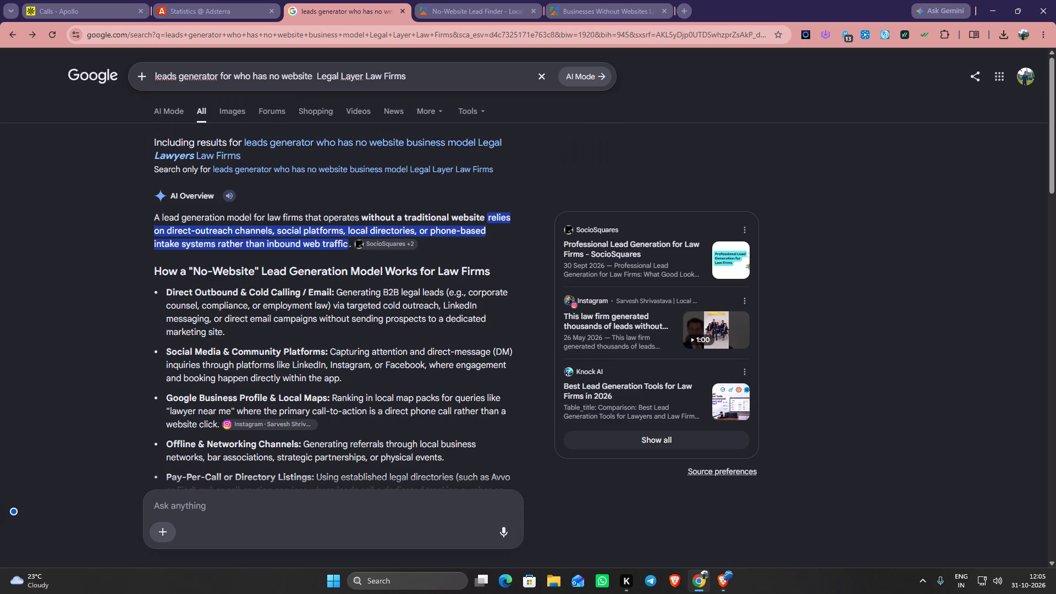
right_click(233, 79)
click(260, 203)
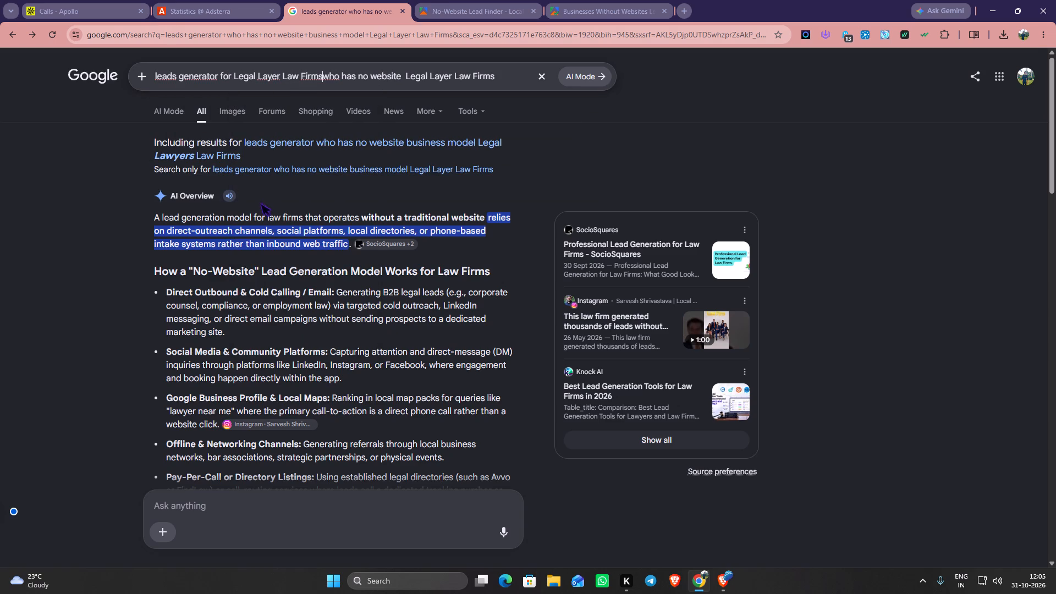
key(space)
key(Return)
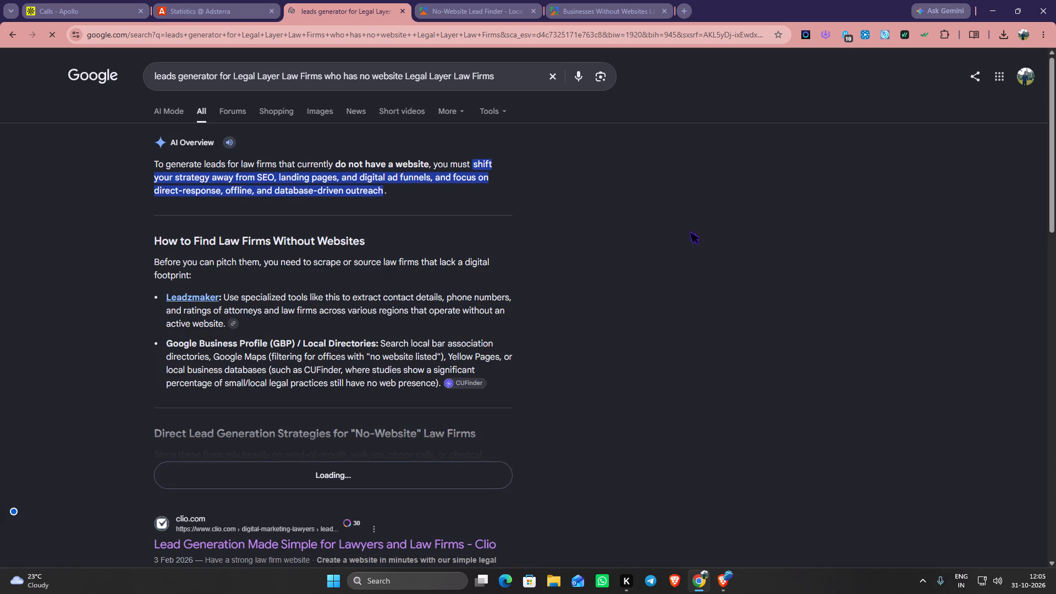
Open the Leadzmaker link from the AI Overview and accept all cookies on its lawyers-without-website page.
scroll(689, 231, up, 1)
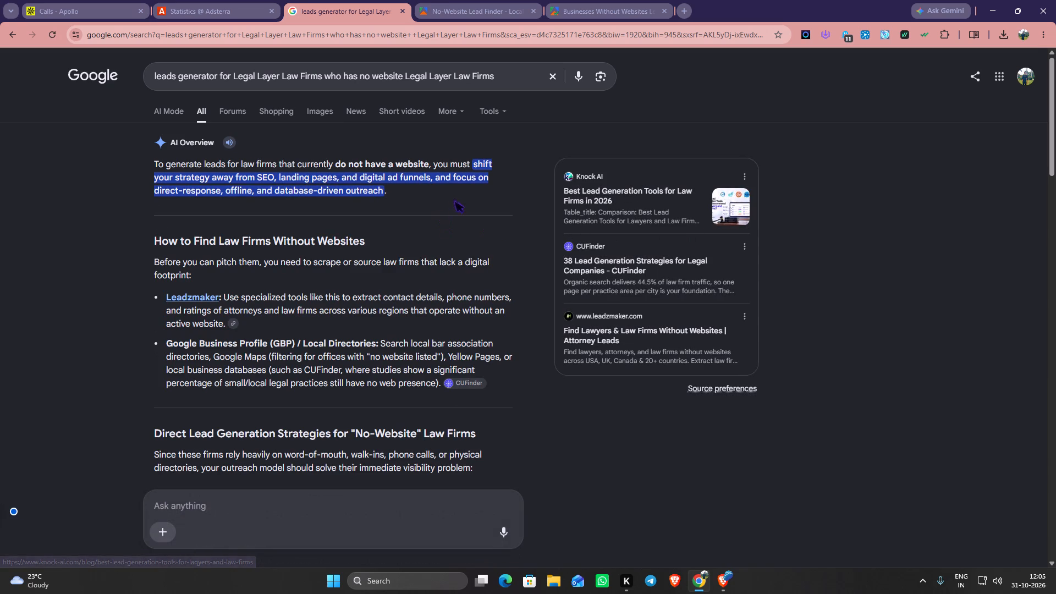
scroll(454, 199, down, 2)
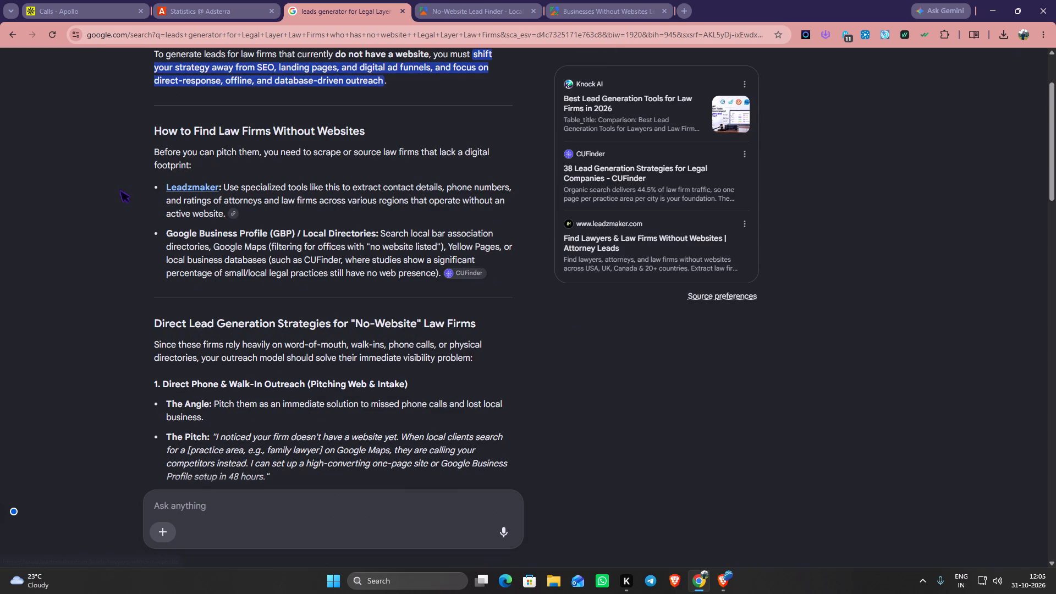
click(174, 187)
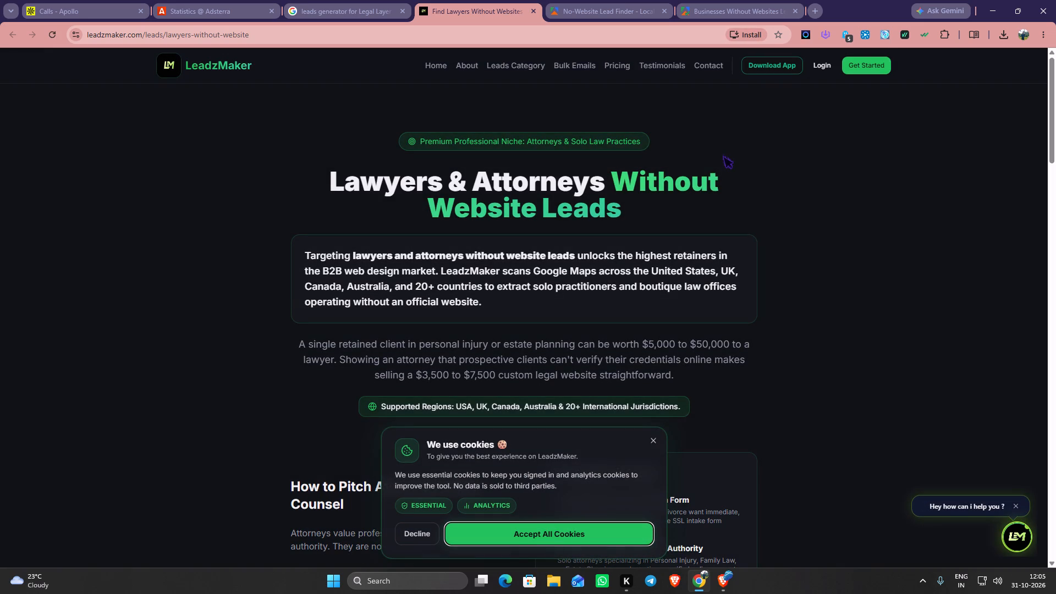
scroll(723, 156, down, 3)
click(613, 541)
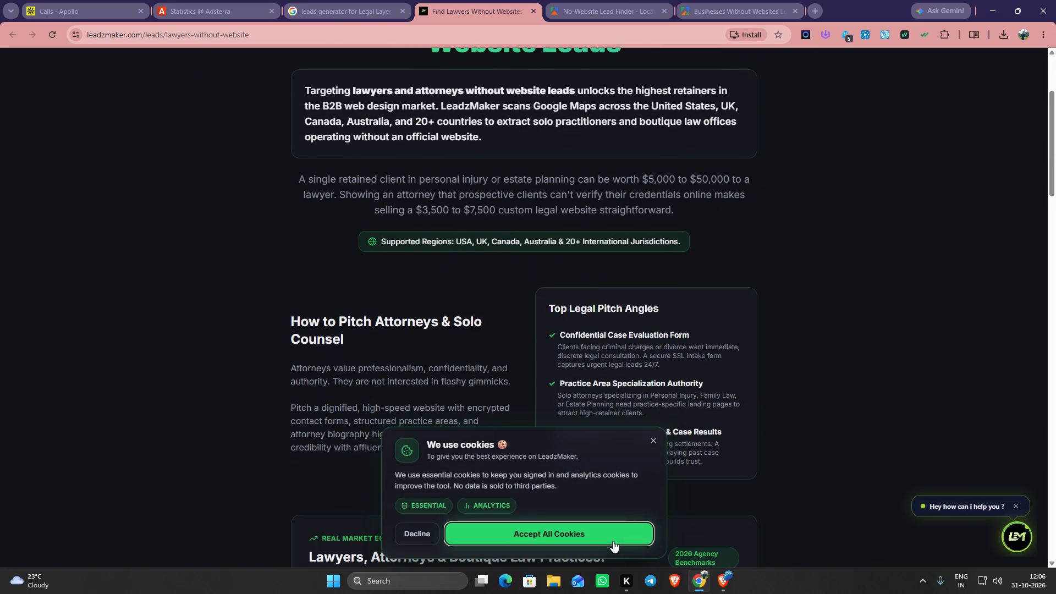
Examine LeadzMaker's lawyer leads page, including the market economics, cold outreach script, FAQ and scraping offer.
scroll(651, 437, down, 5)
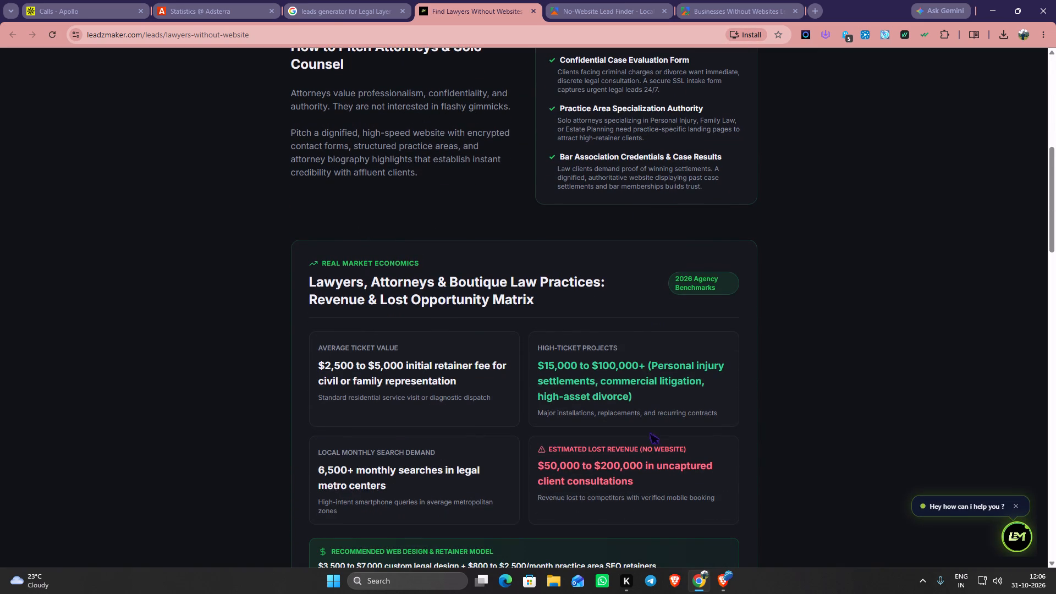
scroll(647, 416, down, 3)
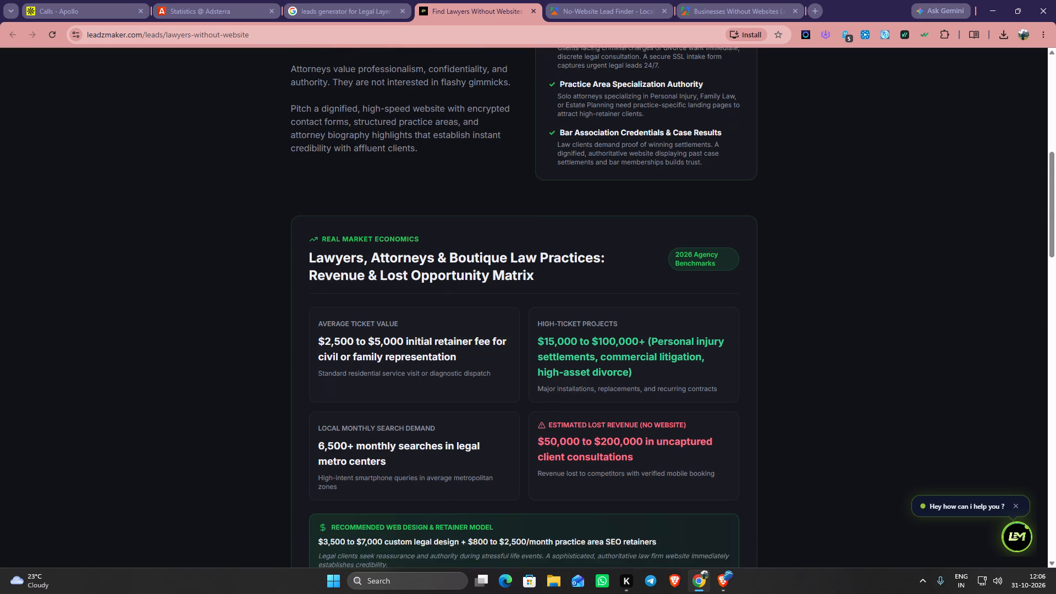
scroll(647, 416, down, 3)
scroll(647, 416, up, 5)
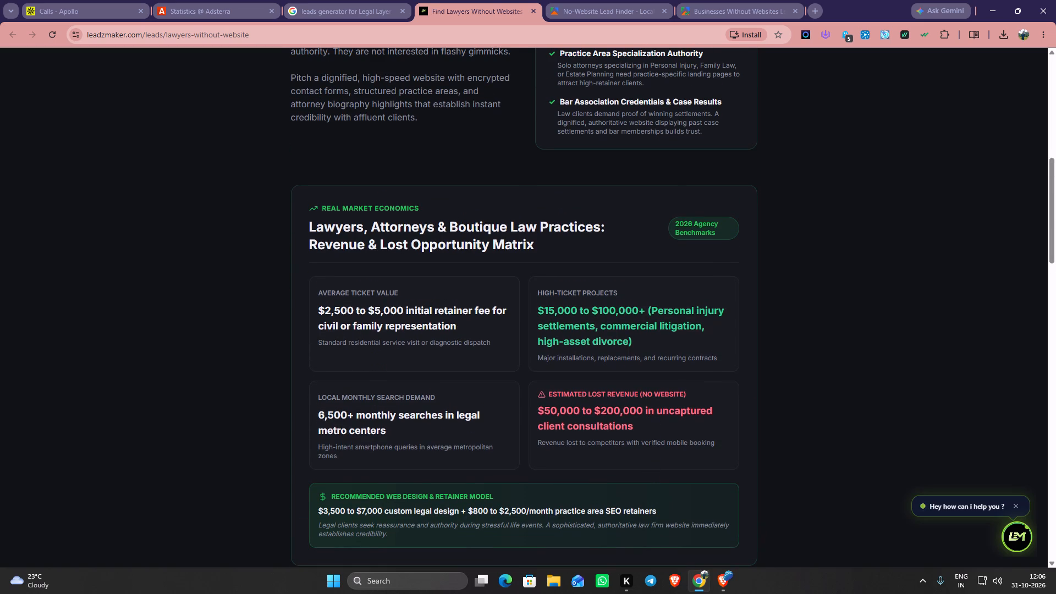
scroll(647, 416, down, 6)
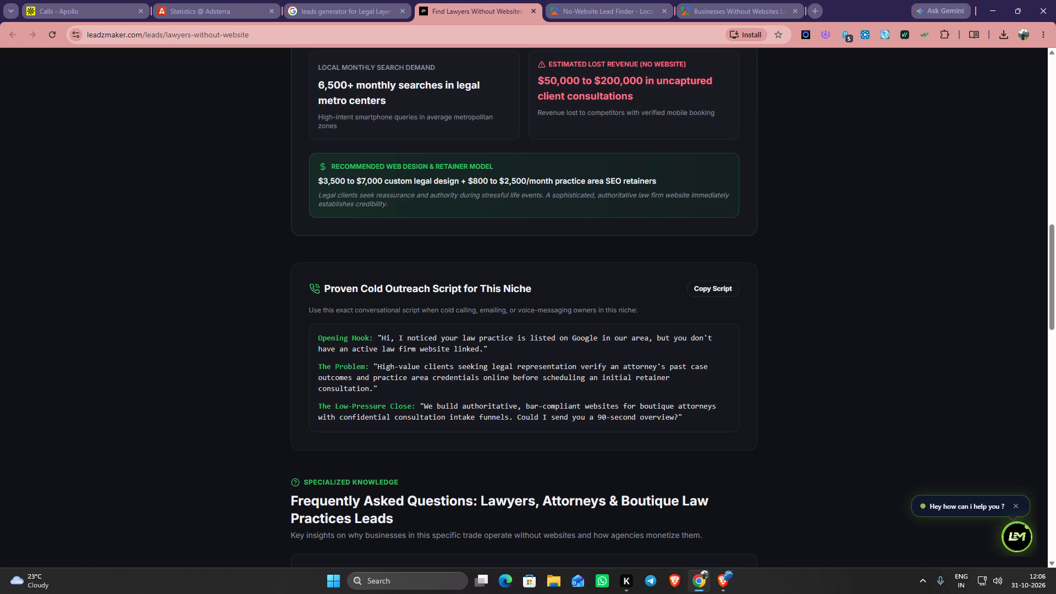
scroll(654, 257, down, 4)
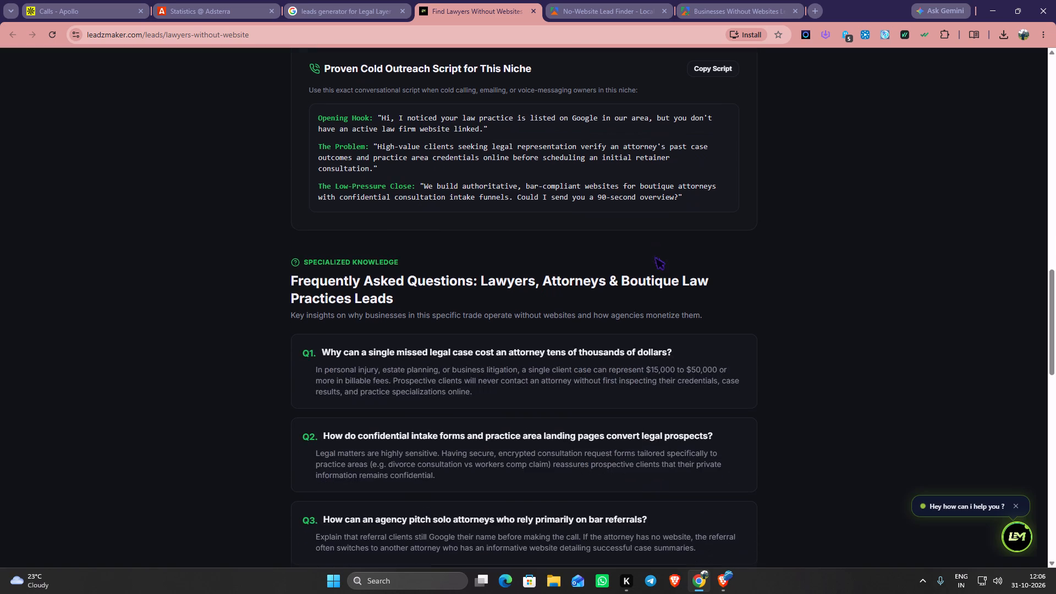
scroll(595, 256, down, 3)
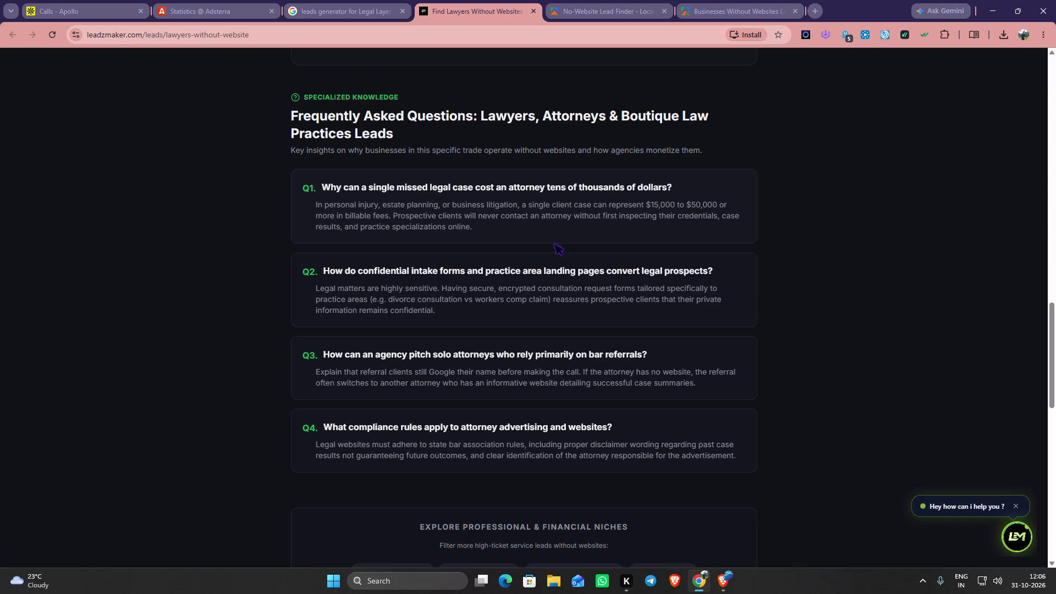
scroll(553, 243, down, 4)
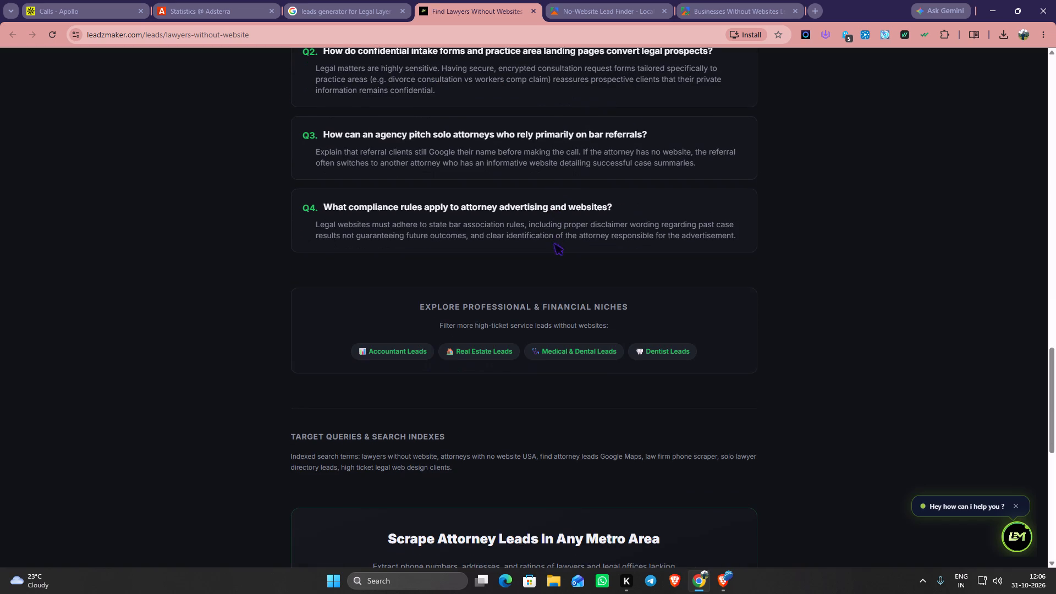
scroll(553, 243, down, 4)
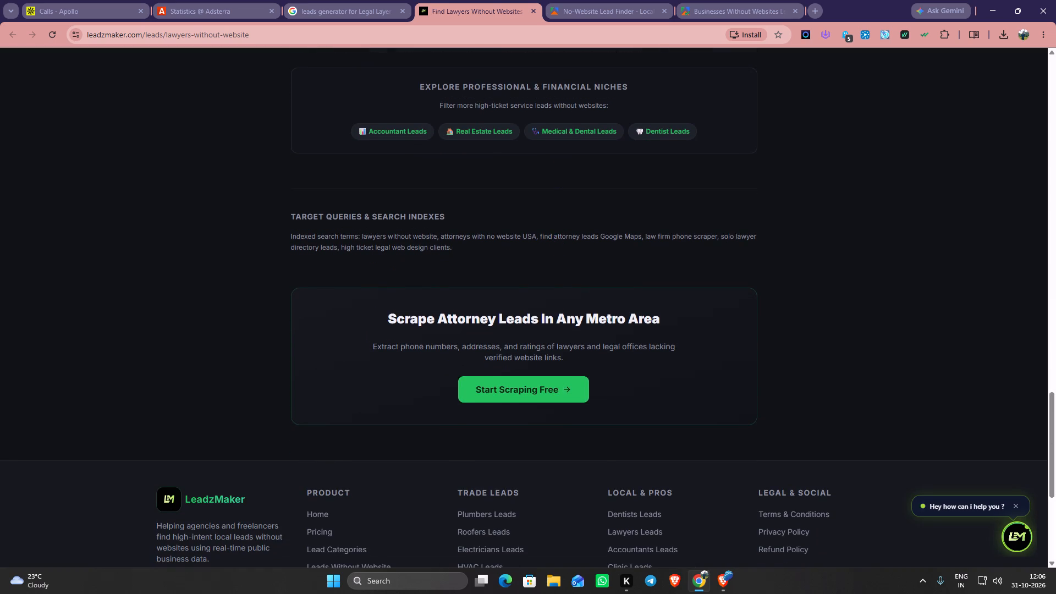
Start LeadzMaker's free scraping of attorney leads.
click(559, 399)
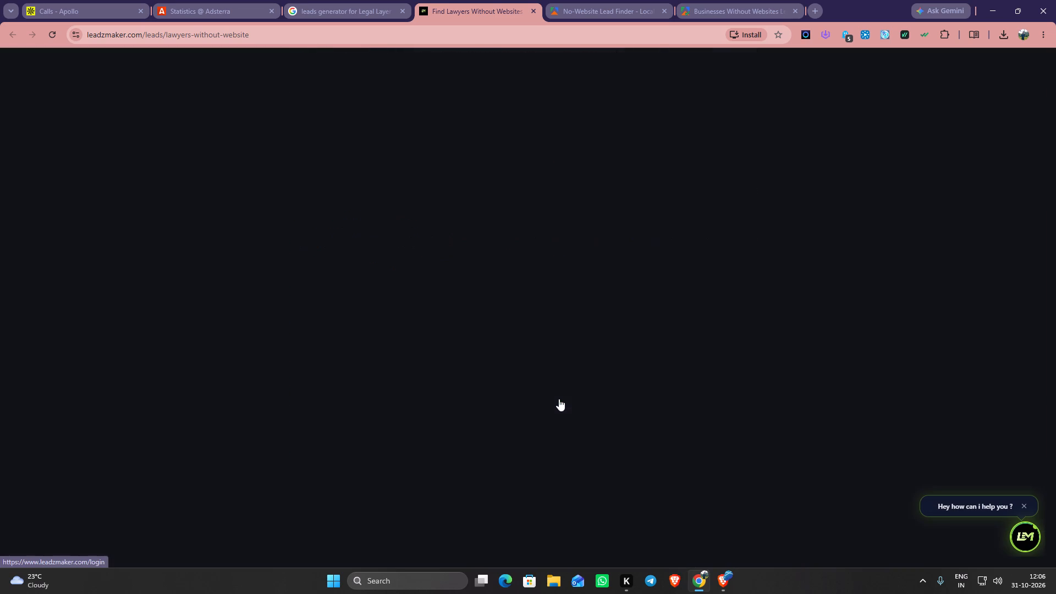
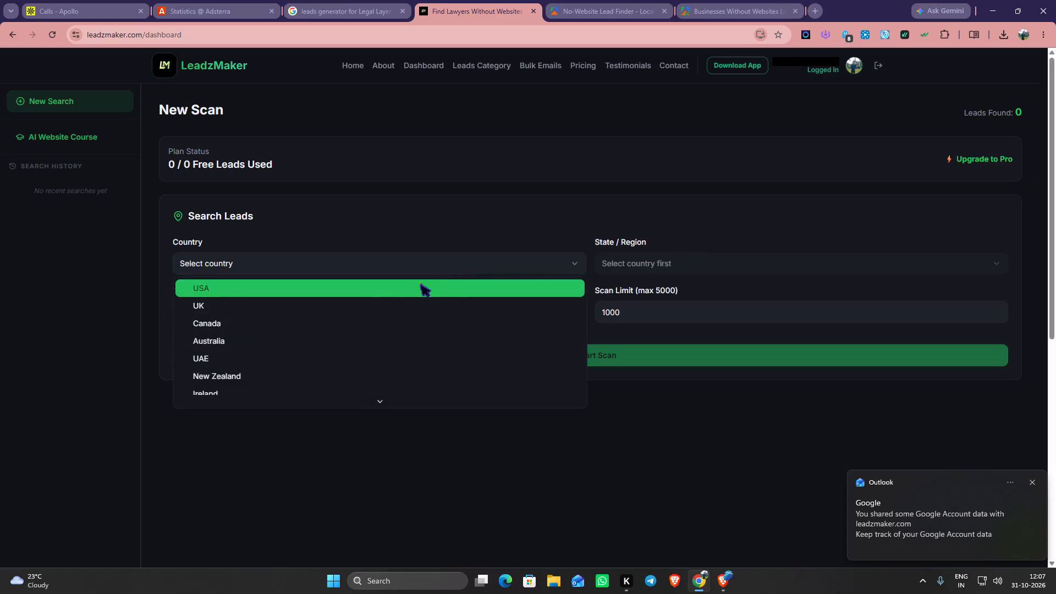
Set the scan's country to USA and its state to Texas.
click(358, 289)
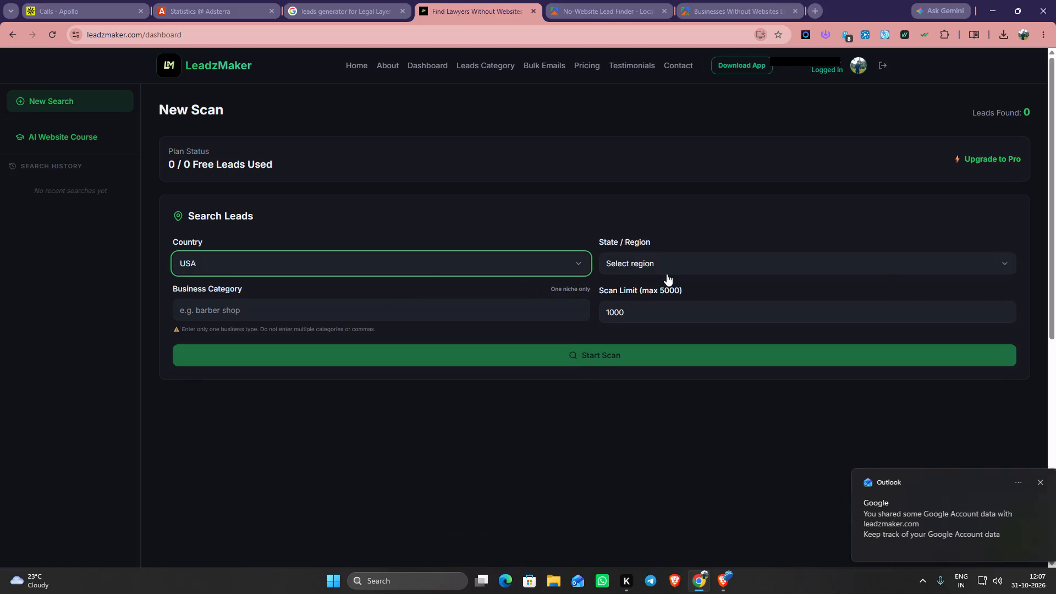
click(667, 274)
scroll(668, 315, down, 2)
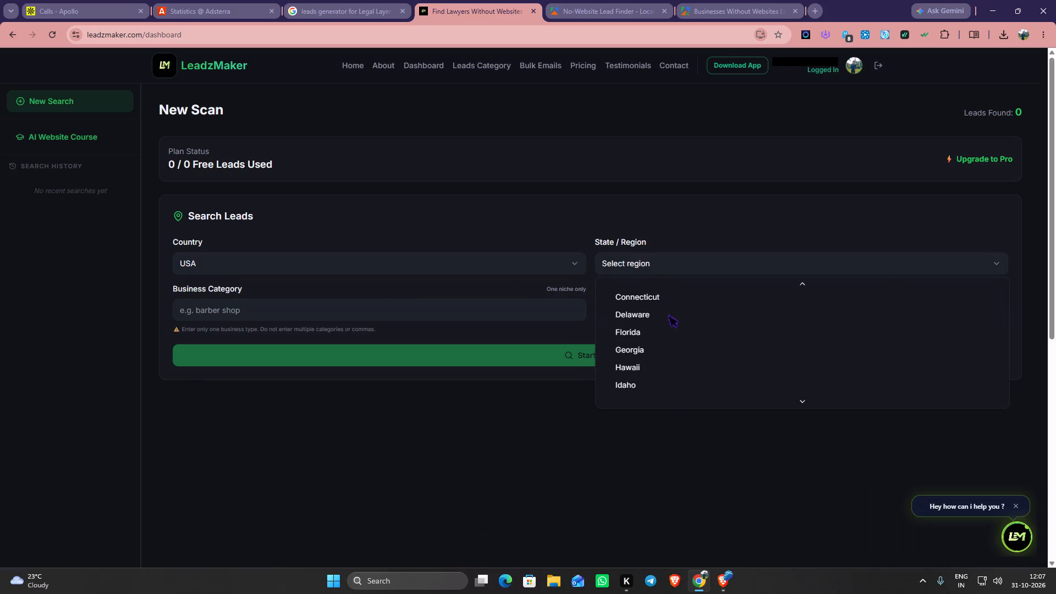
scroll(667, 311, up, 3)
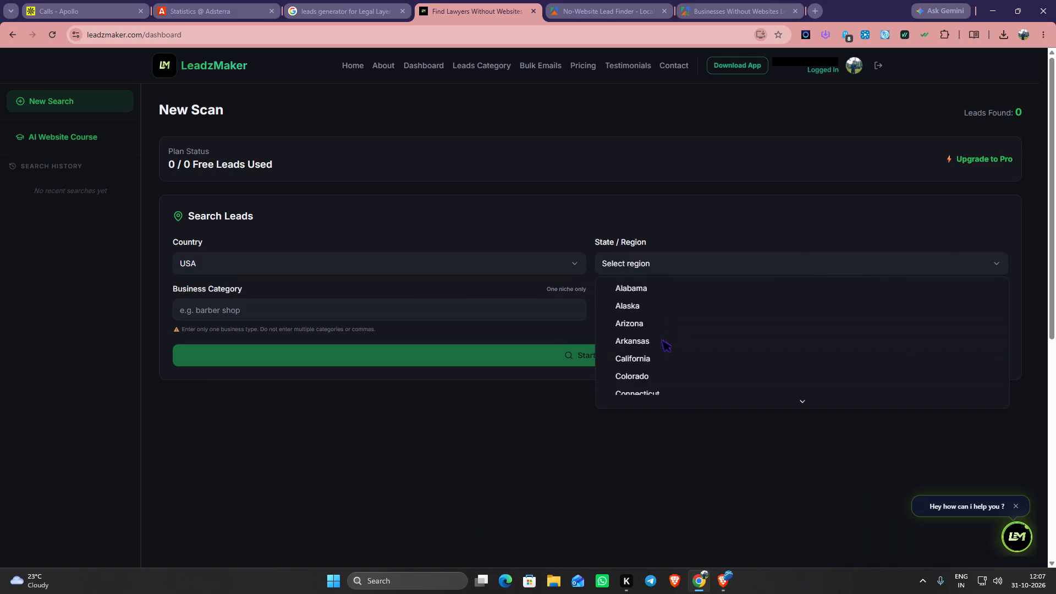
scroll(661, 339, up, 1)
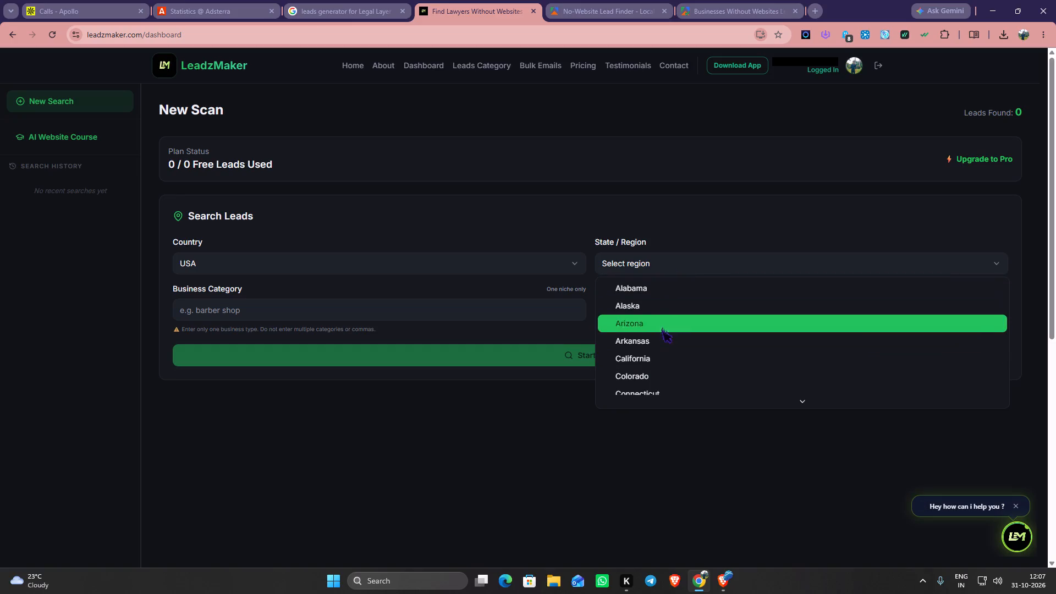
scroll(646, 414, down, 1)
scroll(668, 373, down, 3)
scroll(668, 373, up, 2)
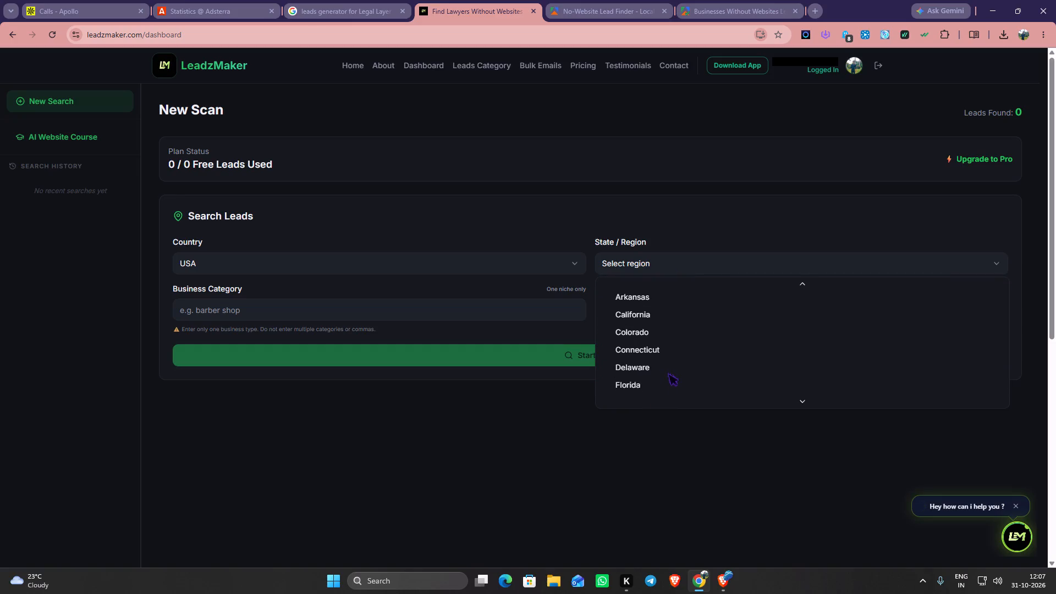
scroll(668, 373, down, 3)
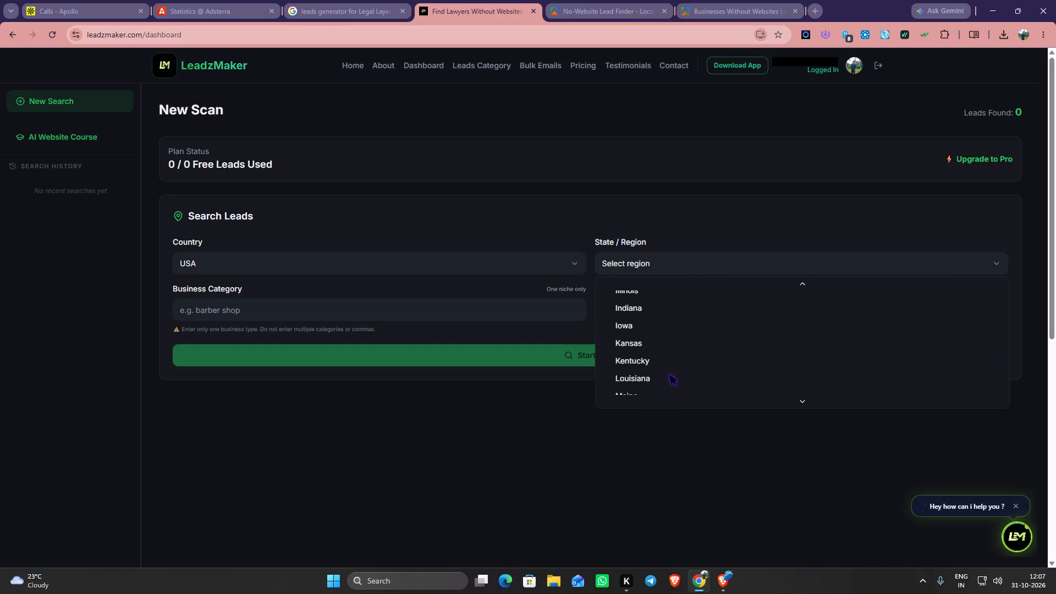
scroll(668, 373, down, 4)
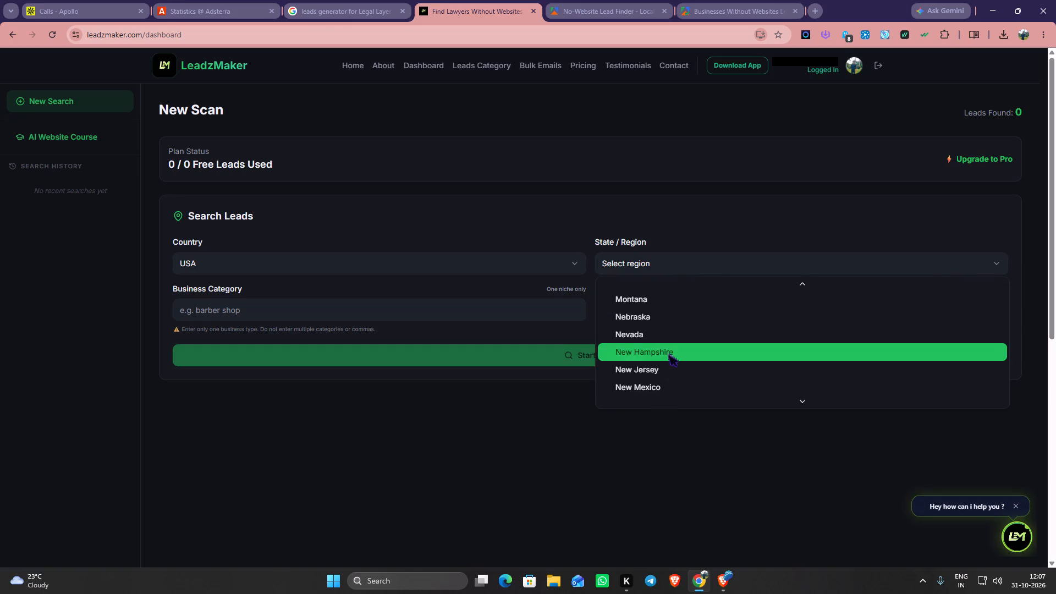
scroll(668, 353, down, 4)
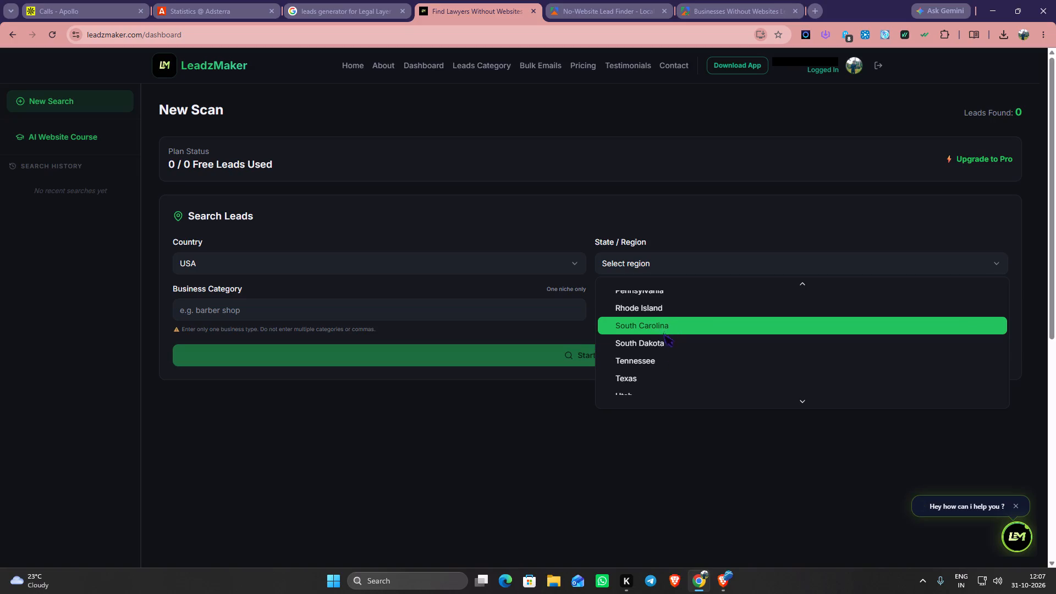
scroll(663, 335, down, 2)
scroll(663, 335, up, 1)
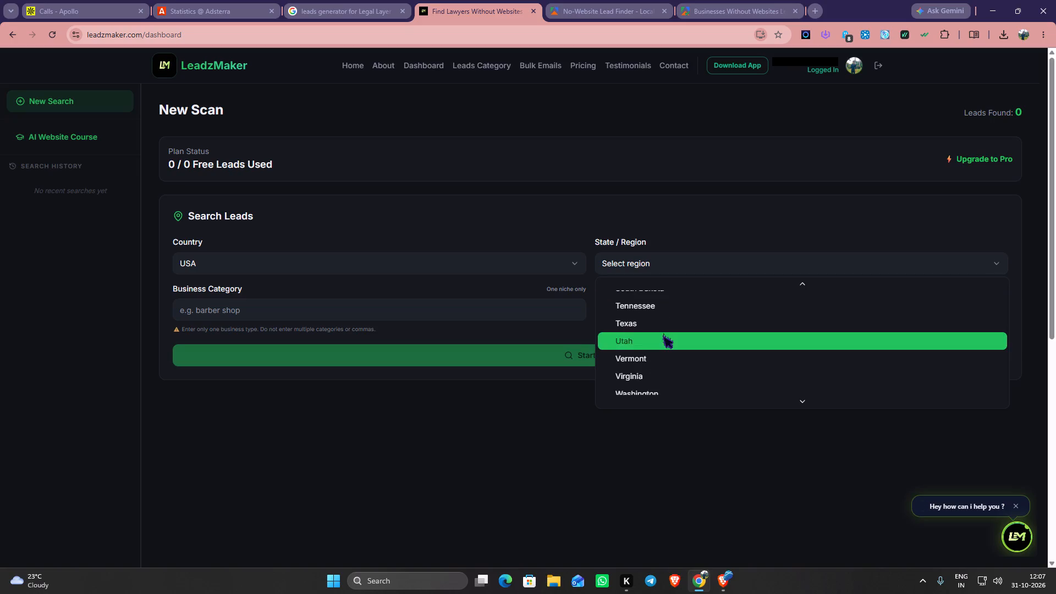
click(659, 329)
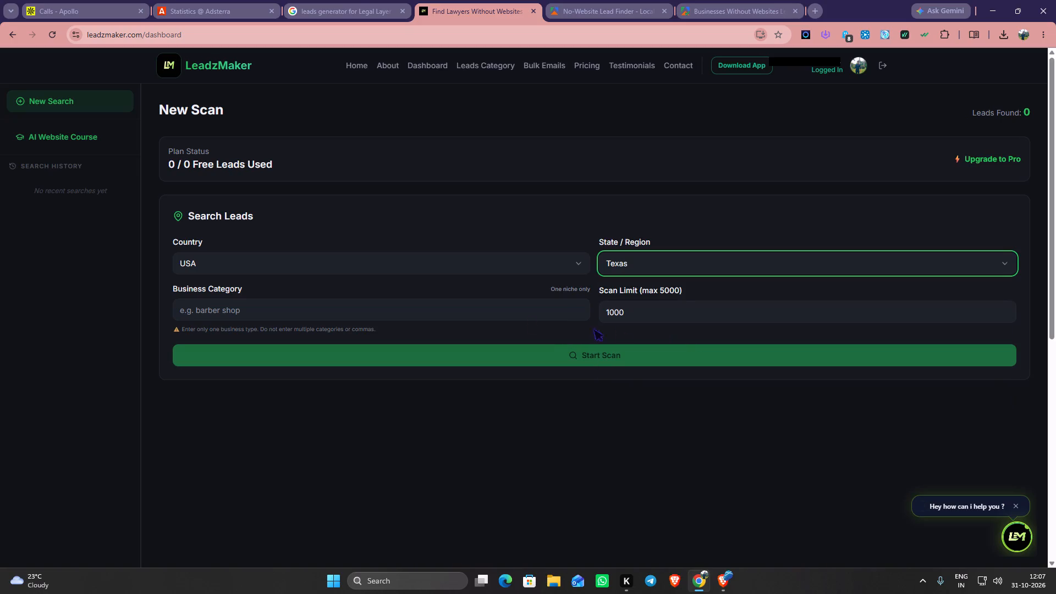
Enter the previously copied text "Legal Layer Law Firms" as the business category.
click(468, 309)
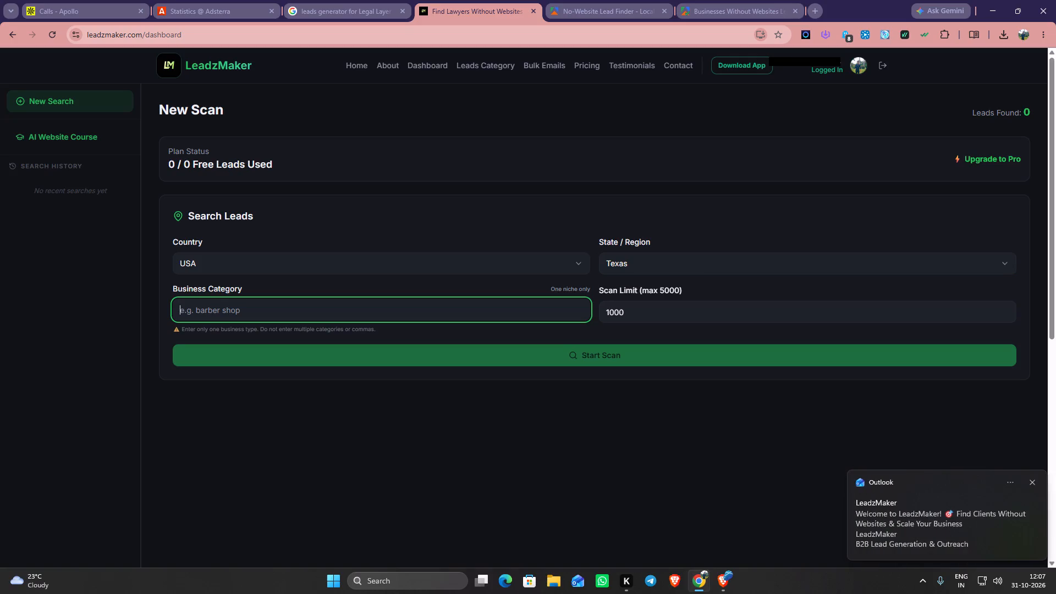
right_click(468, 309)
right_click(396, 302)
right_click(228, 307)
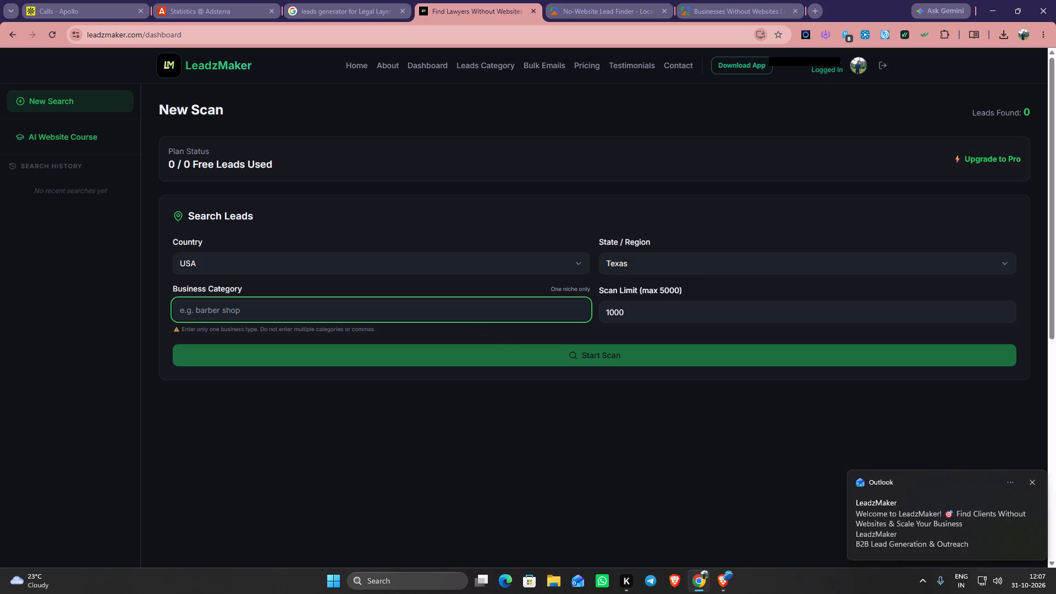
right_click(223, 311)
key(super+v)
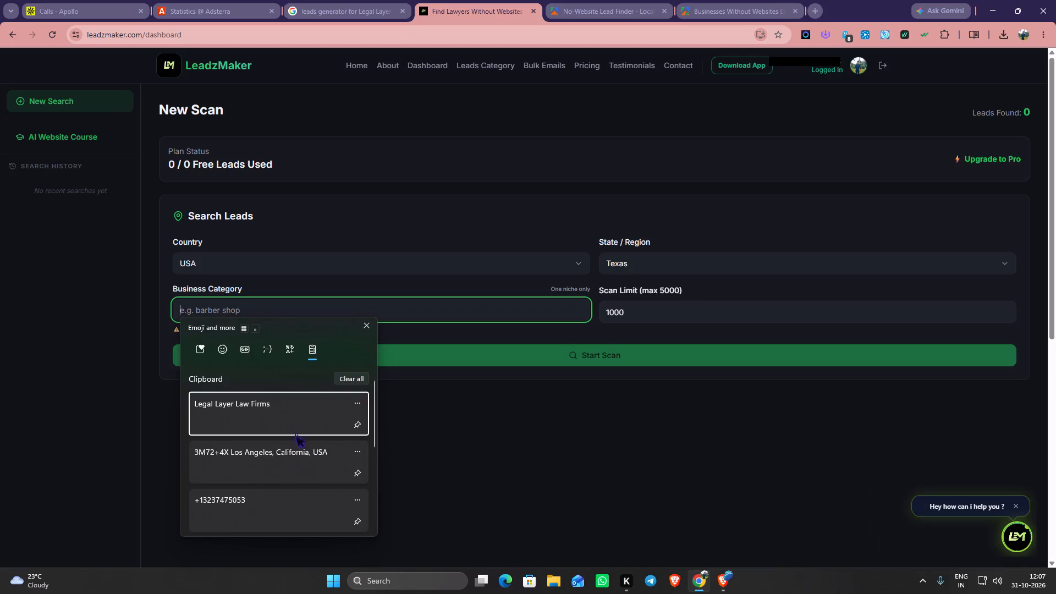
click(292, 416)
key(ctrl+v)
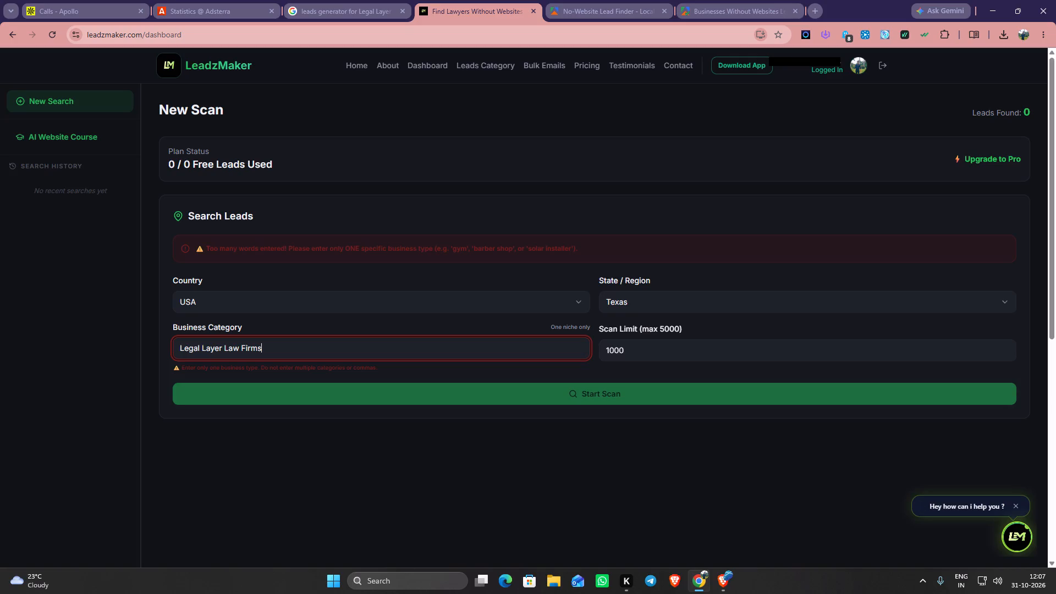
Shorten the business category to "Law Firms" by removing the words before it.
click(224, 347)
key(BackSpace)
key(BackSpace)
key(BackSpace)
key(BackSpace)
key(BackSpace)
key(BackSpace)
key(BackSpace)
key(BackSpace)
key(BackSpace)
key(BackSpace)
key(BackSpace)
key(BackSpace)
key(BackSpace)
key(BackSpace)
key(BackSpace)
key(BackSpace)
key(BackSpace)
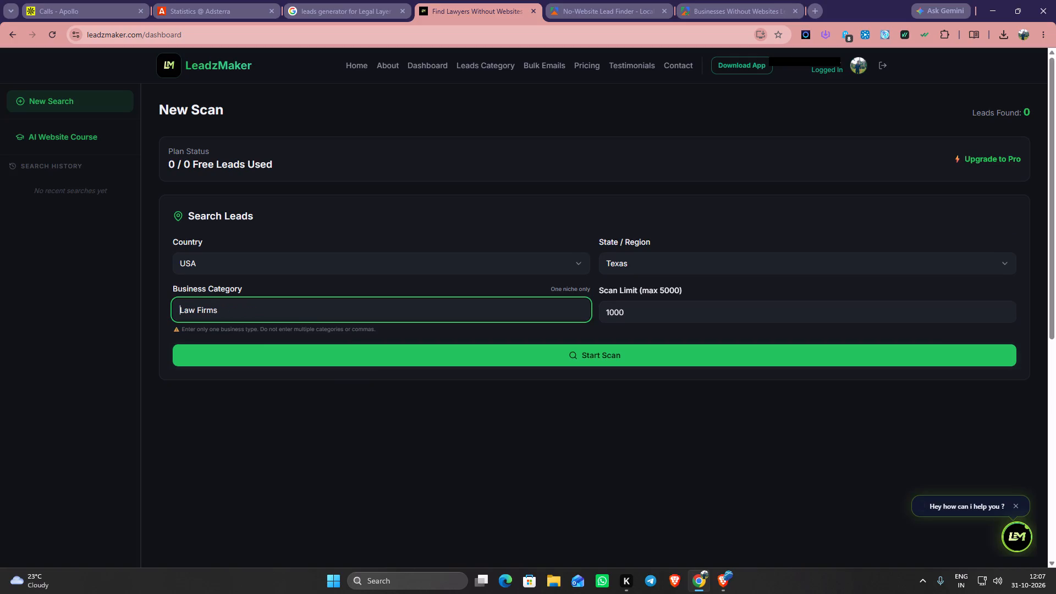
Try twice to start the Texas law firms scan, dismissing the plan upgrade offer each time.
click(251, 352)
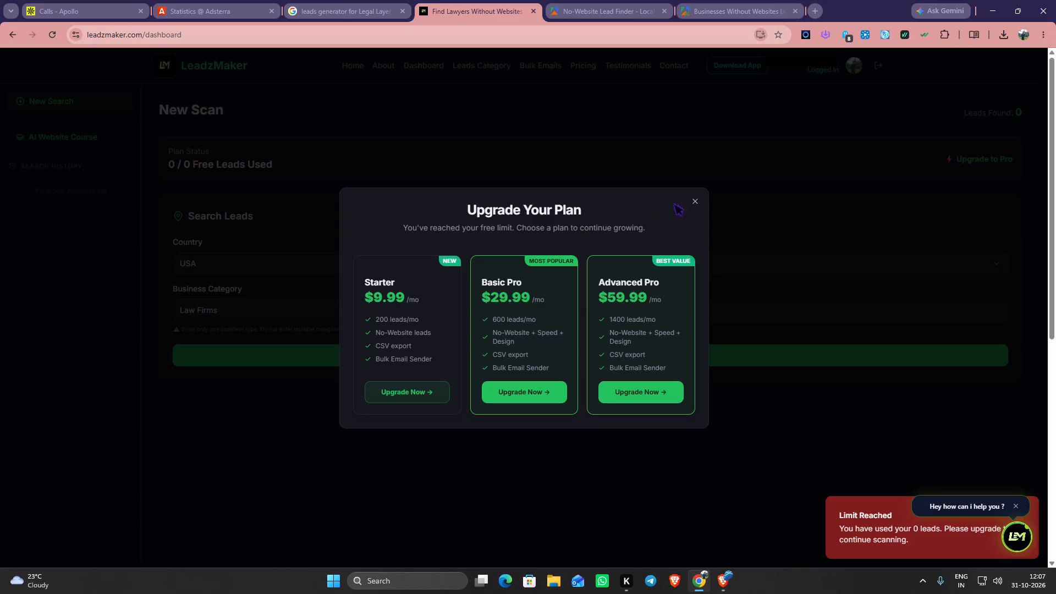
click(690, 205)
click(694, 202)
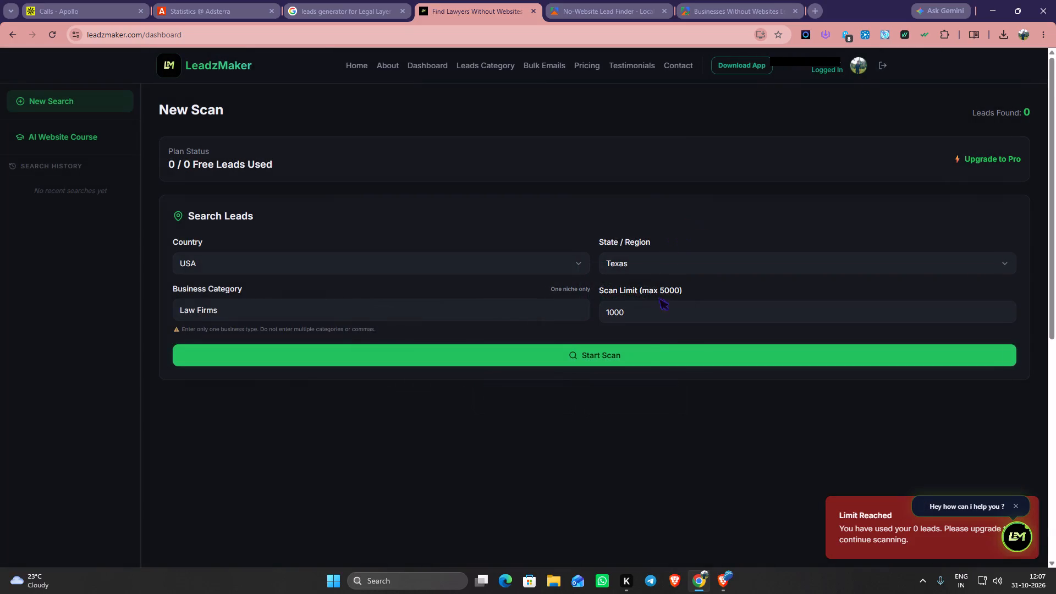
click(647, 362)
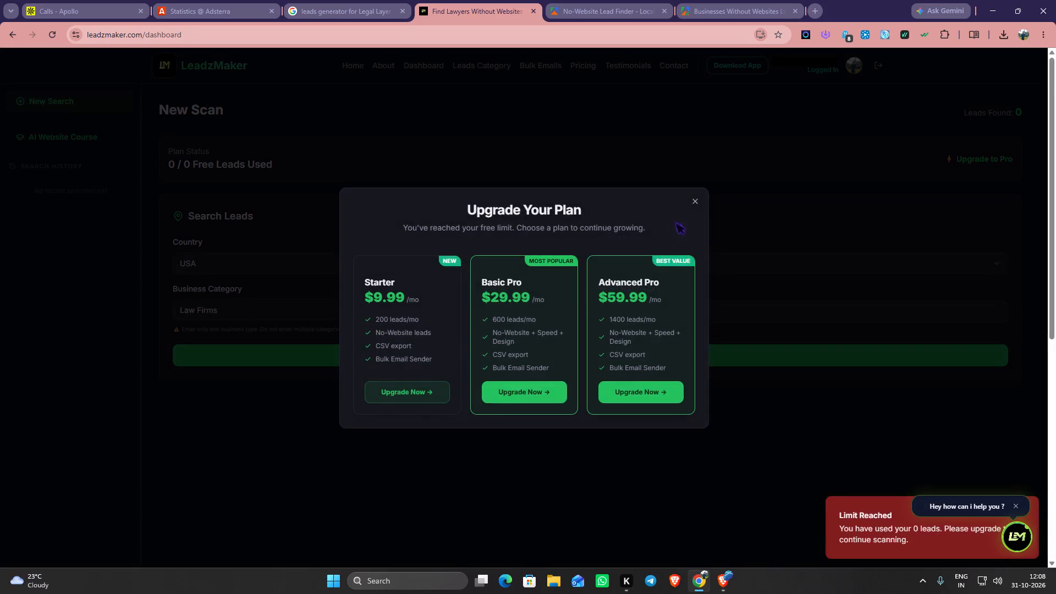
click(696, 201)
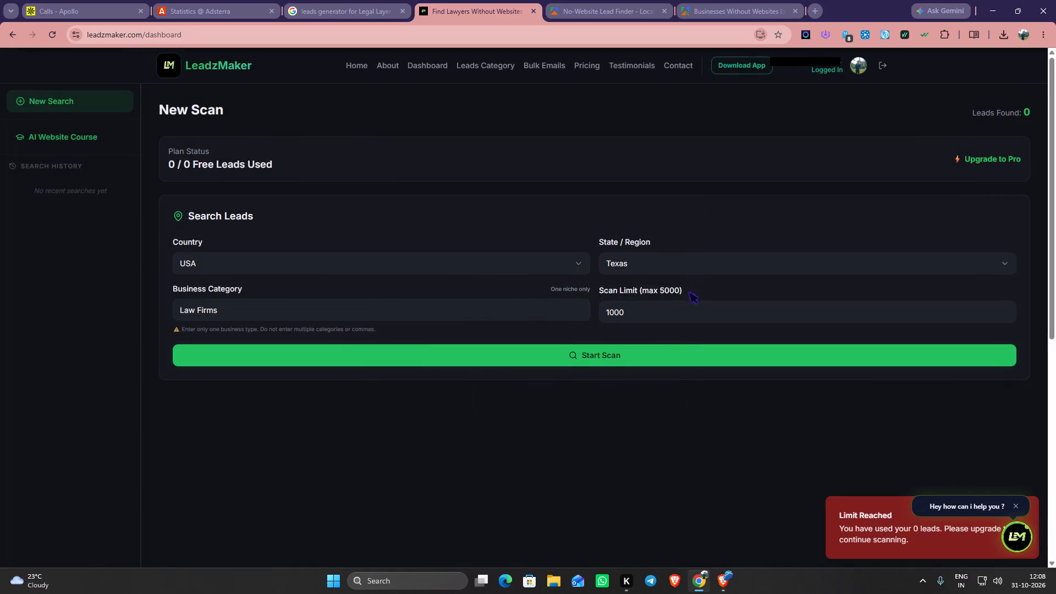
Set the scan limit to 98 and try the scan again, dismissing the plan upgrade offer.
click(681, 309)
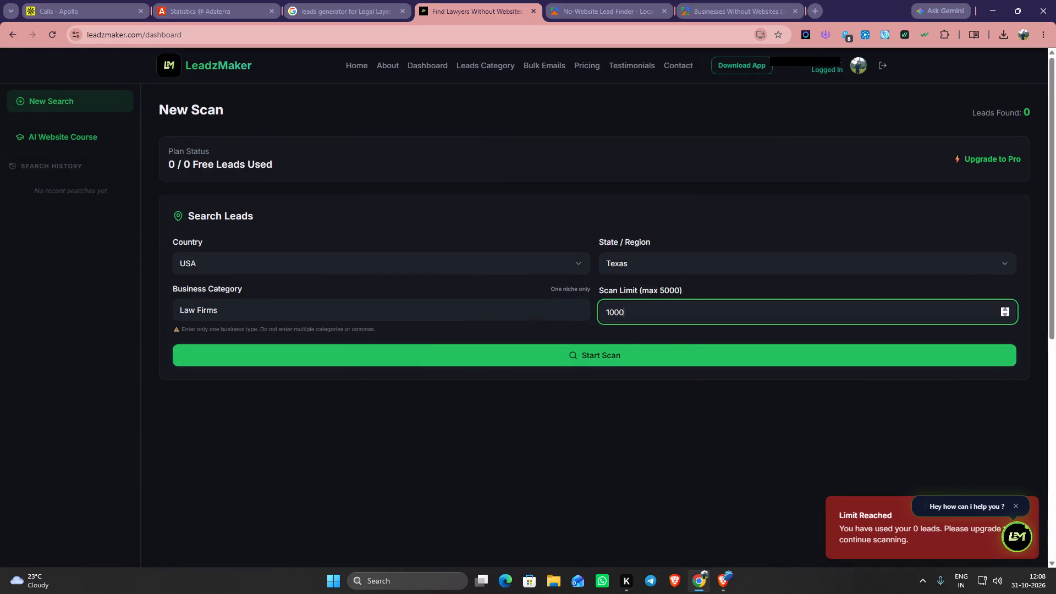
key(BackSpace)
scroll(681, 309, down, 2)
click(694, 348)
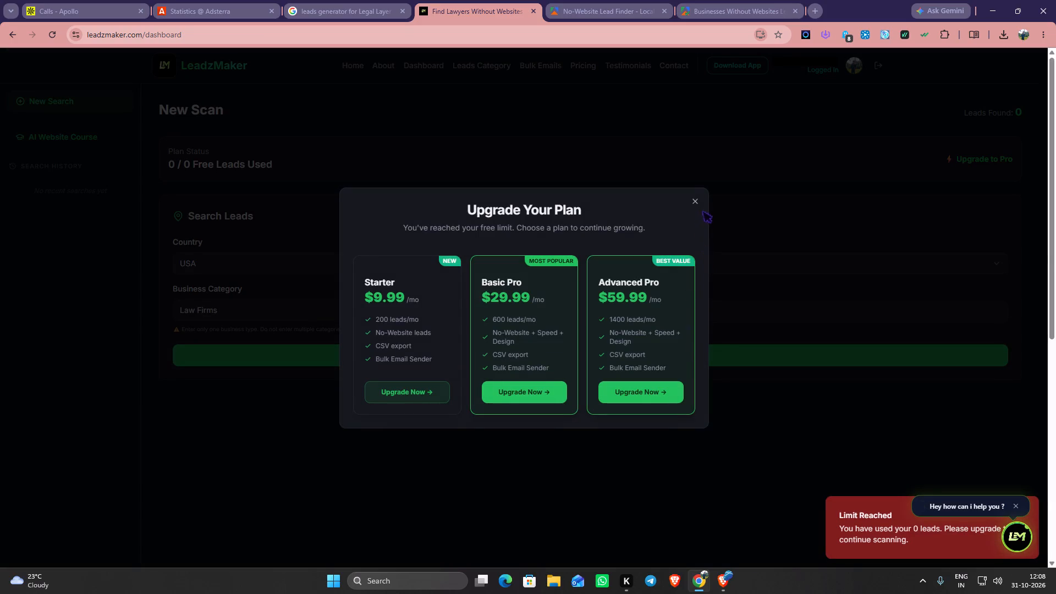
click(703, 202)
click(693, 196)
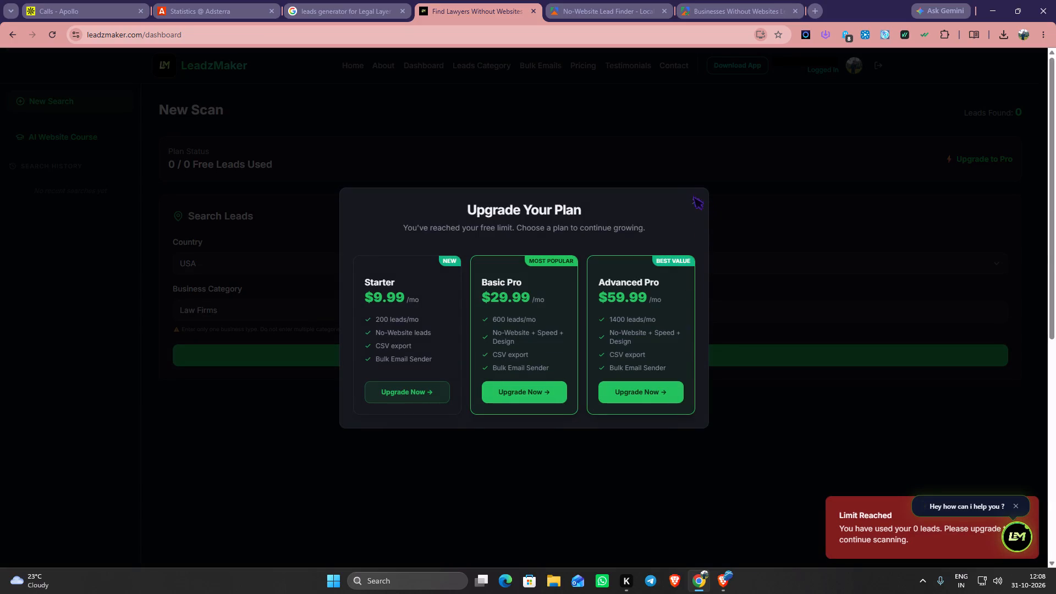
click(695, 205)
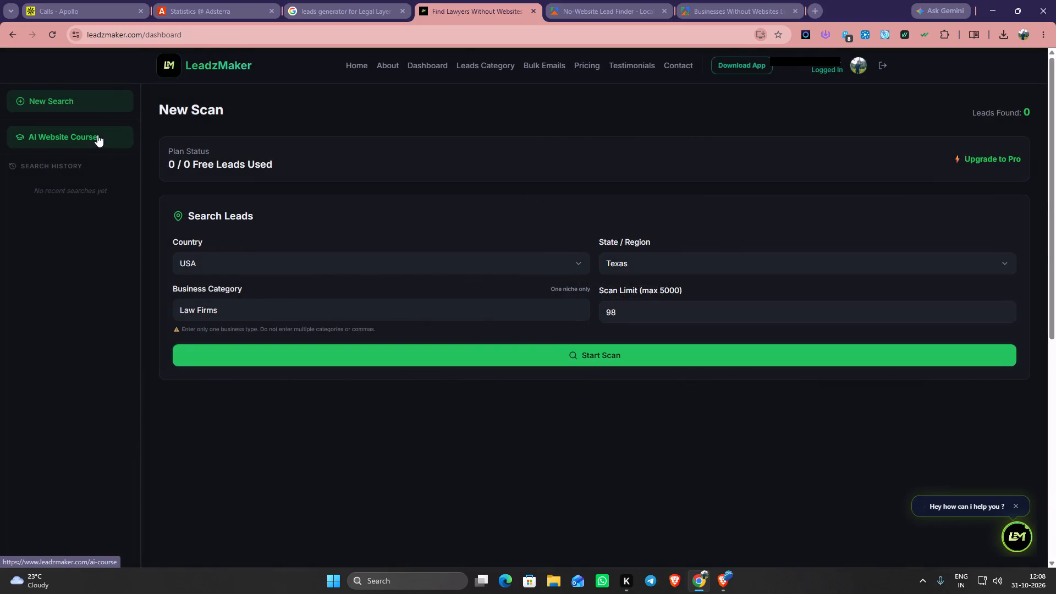
Look at the AI Website Course page and return to the dashboard.
click(73, 133)
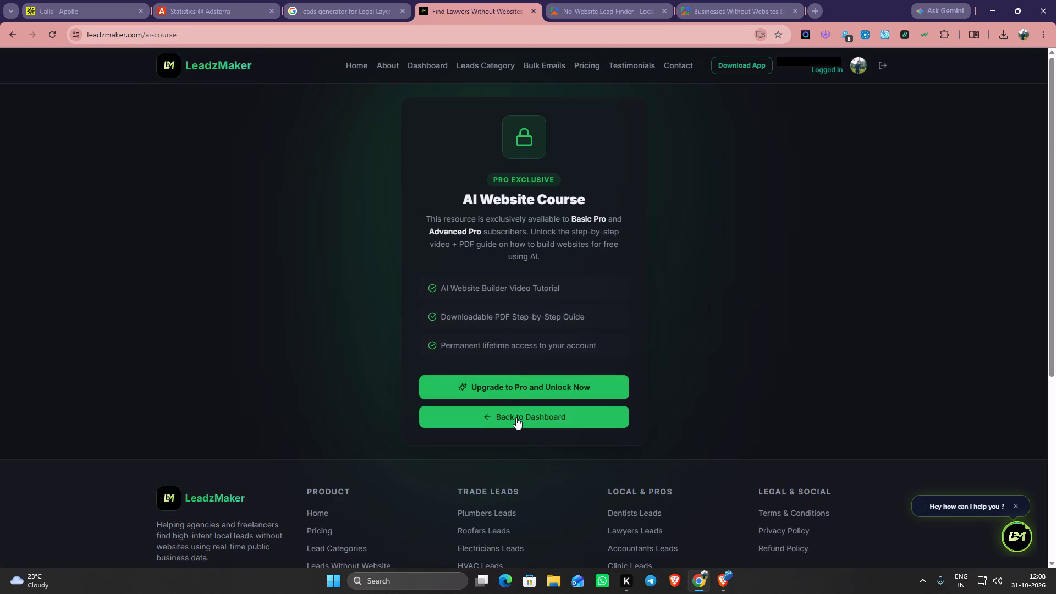
click(516, 417)
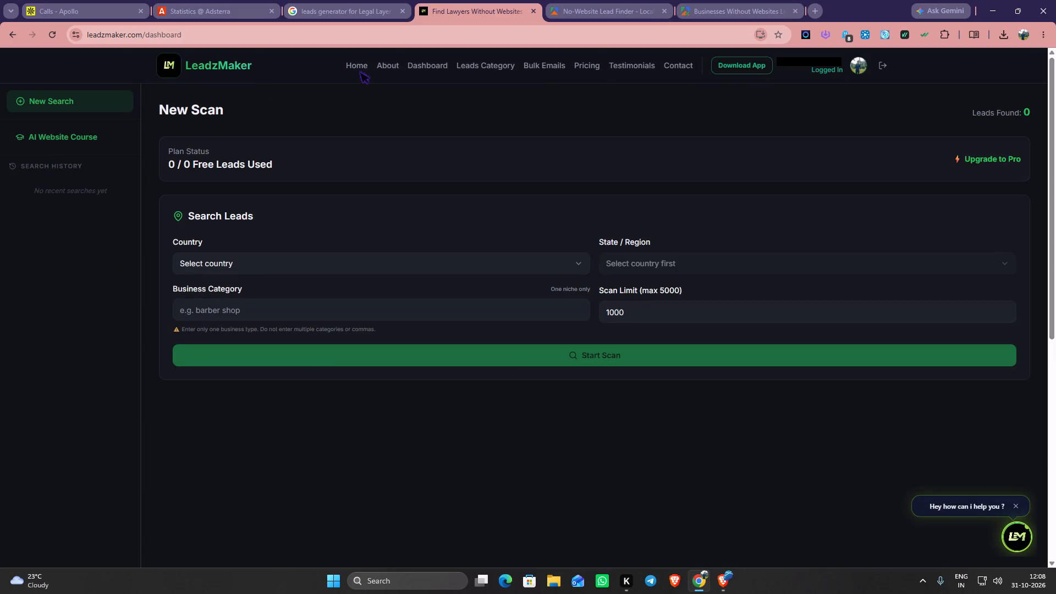
Open LeadzMaker's home page and skim through the live demo video on finding businesses with no website.
click(359, 71)
click(357, 63)
scroll(471, 323, down, 6)
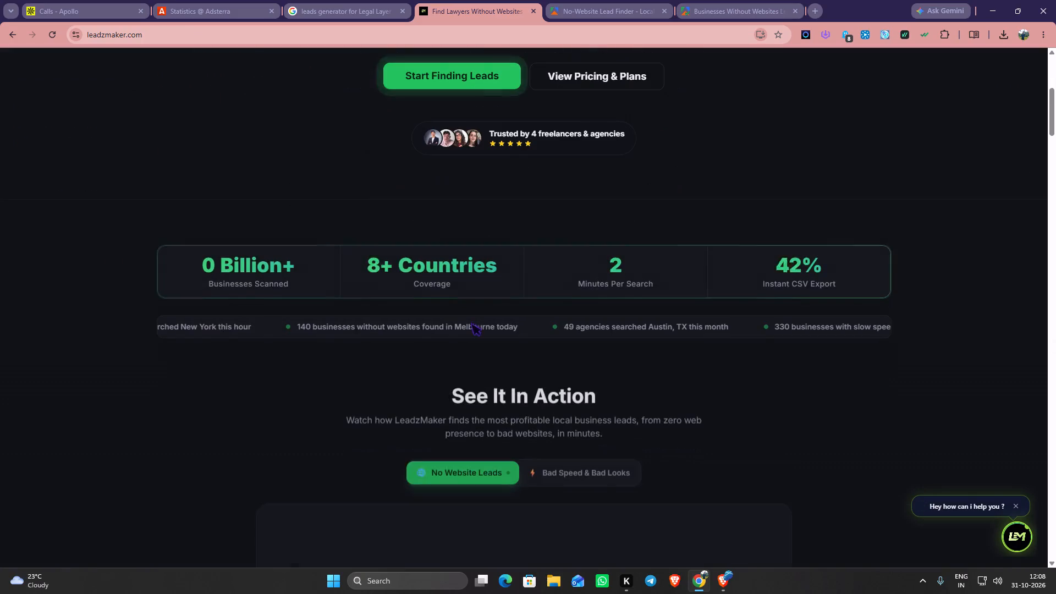
scroll(471, 323, down, 7)
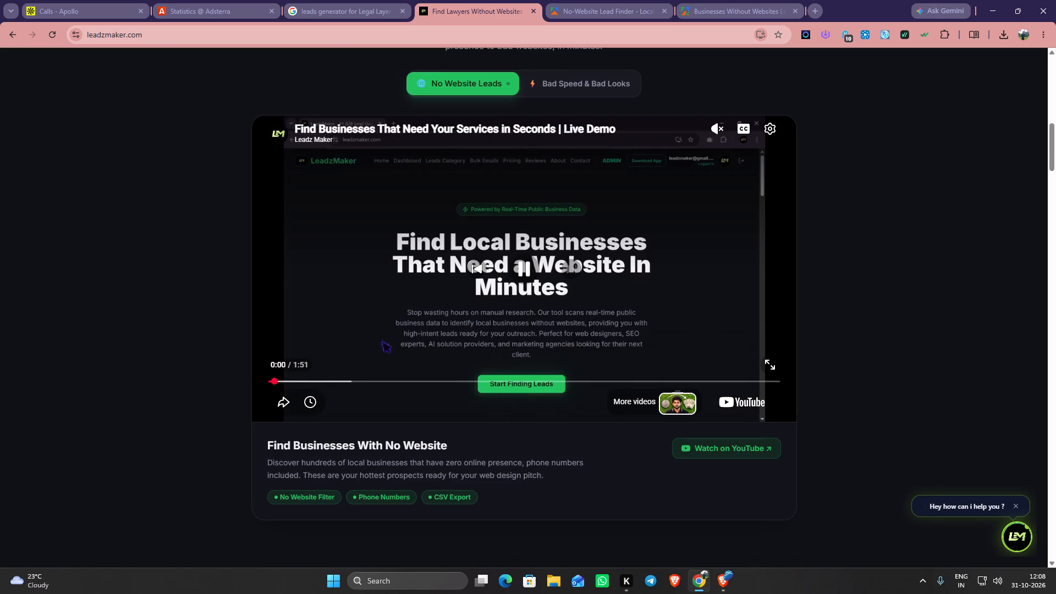
click(319, 379)
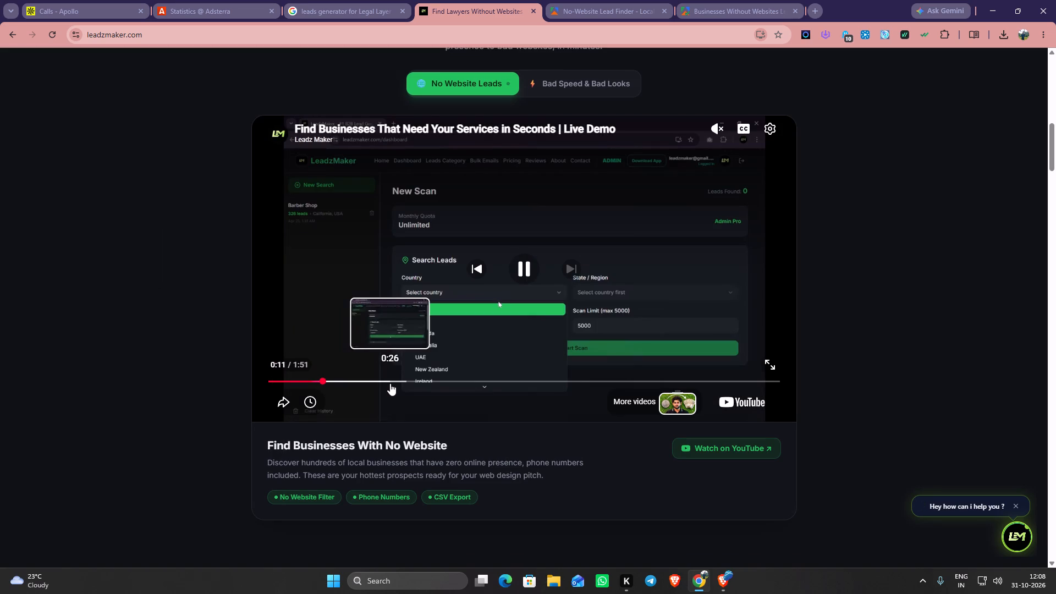
click(438, 372)
click(445, 377)
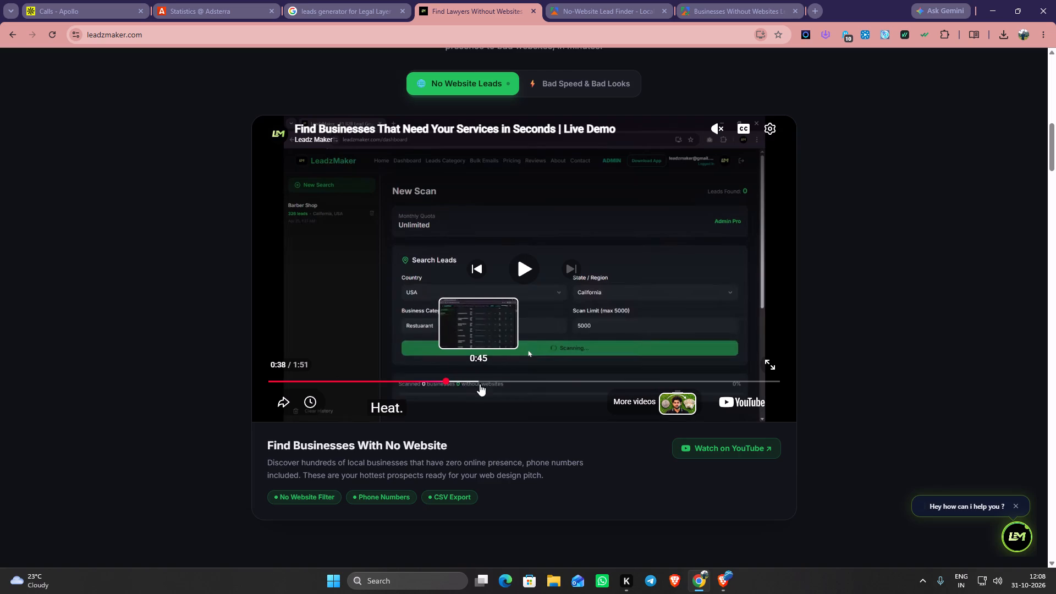
click(549, 381)
click(586, 377)
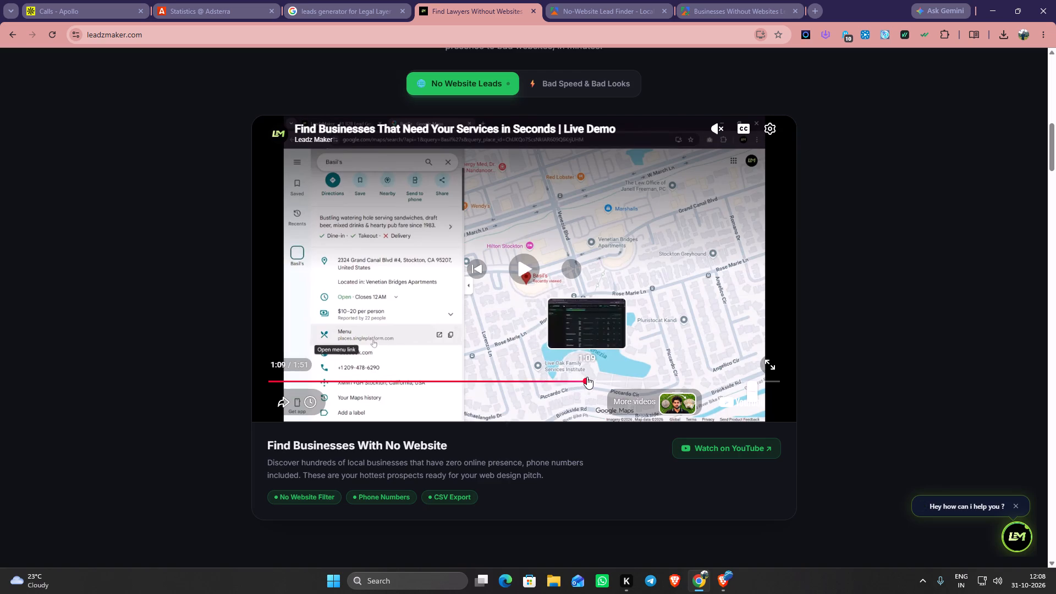
click(630, 377)
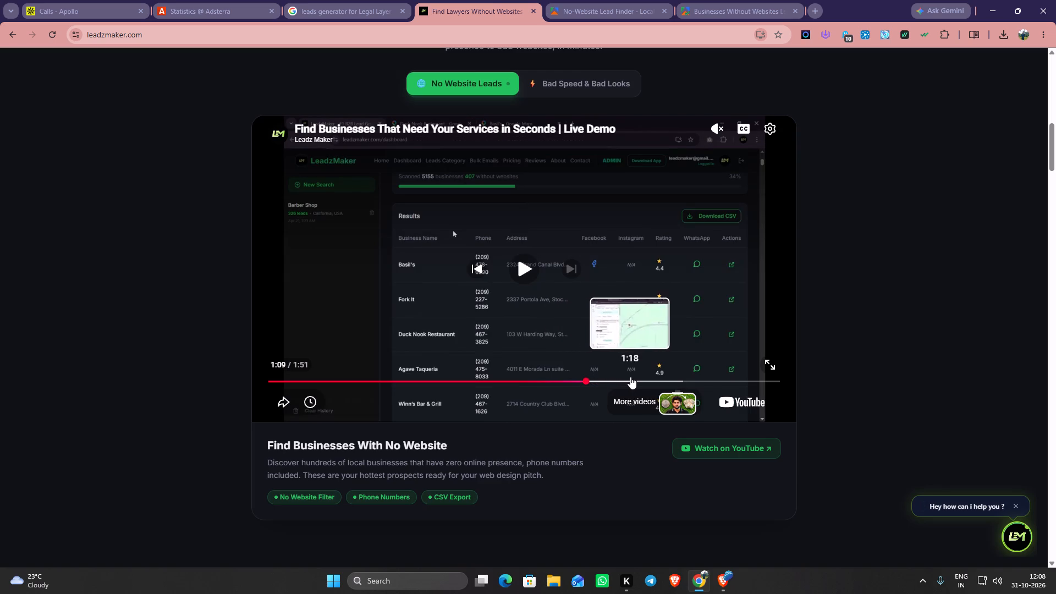
click(655, 377)
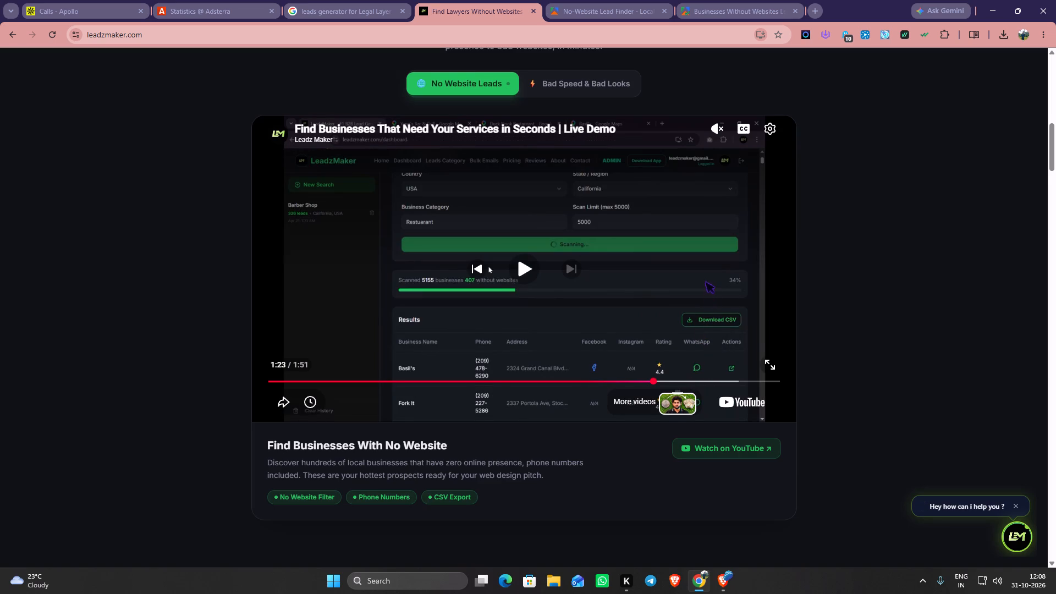
Read through LeadzMaker's home page, covering how it works, client audits, the AI site builder, pitch examples and service ideas.
scroll(705, 280, down, 8)
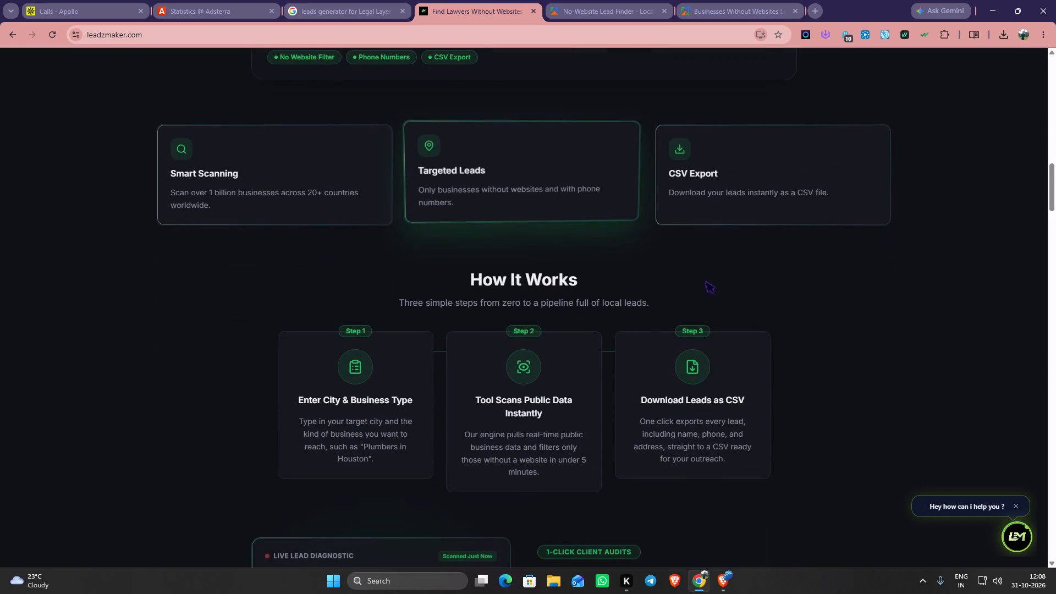
scroll(705, 280, down, 4)
scroll(705, 280, up, 1)
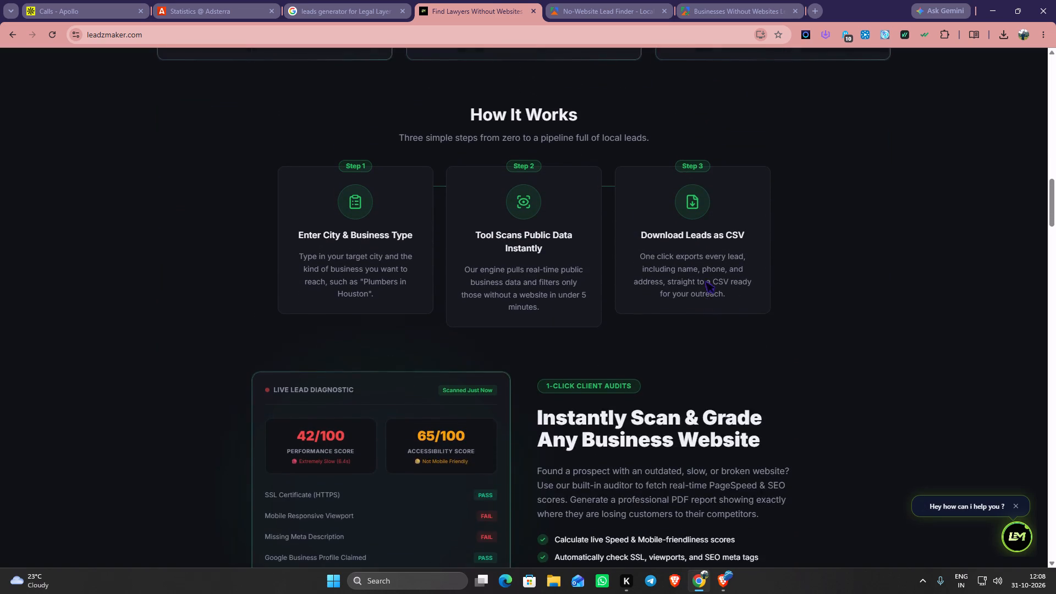
scroll(705, 280, down, 8)
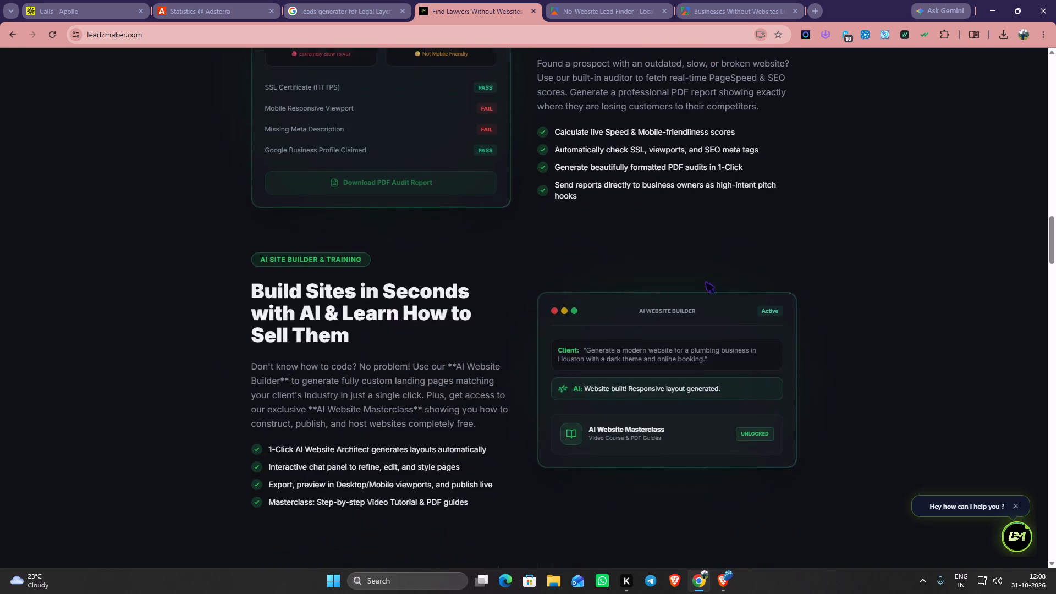
scroll(705, 280, down, 9)
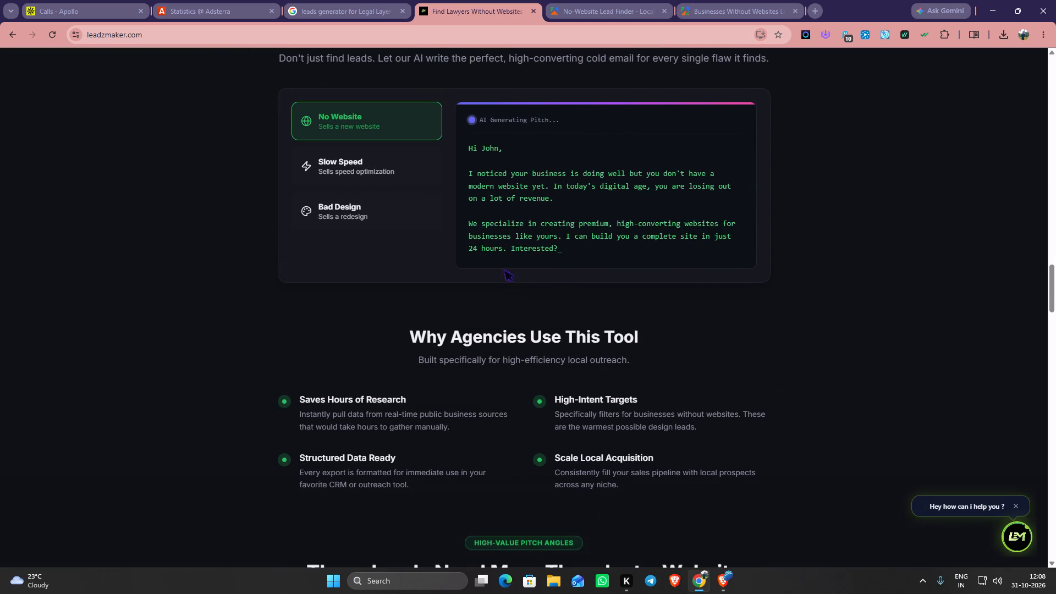
drag(474, 185, 658, 210)
click(609, 210)
scroll(378, 188, down, 13)
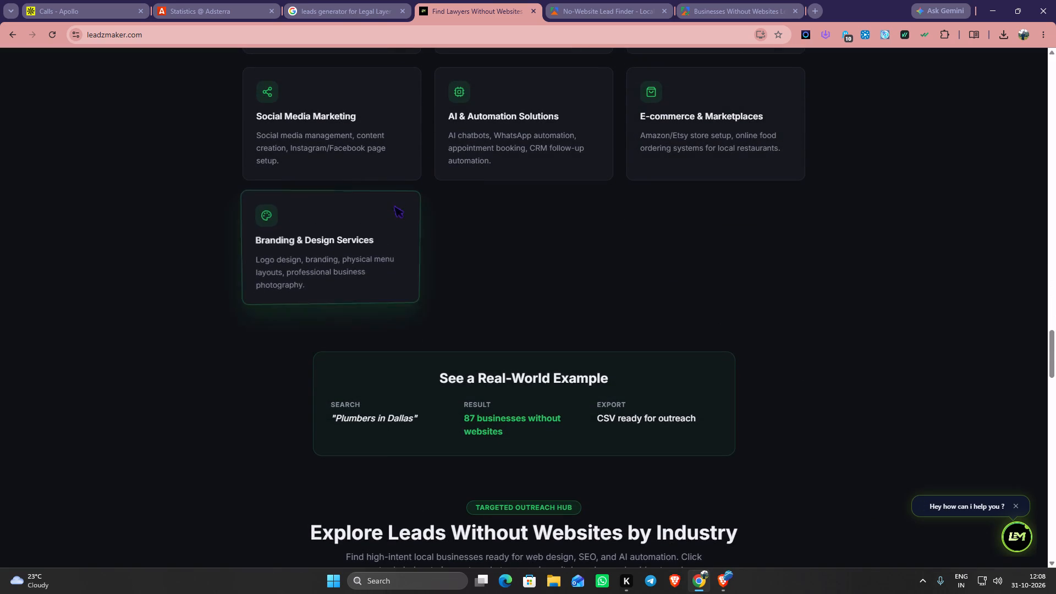
Reread Google's AI answer on finding and pitching law firms without websites.
click(302, 0)
scroll(334, 186, down, 2)
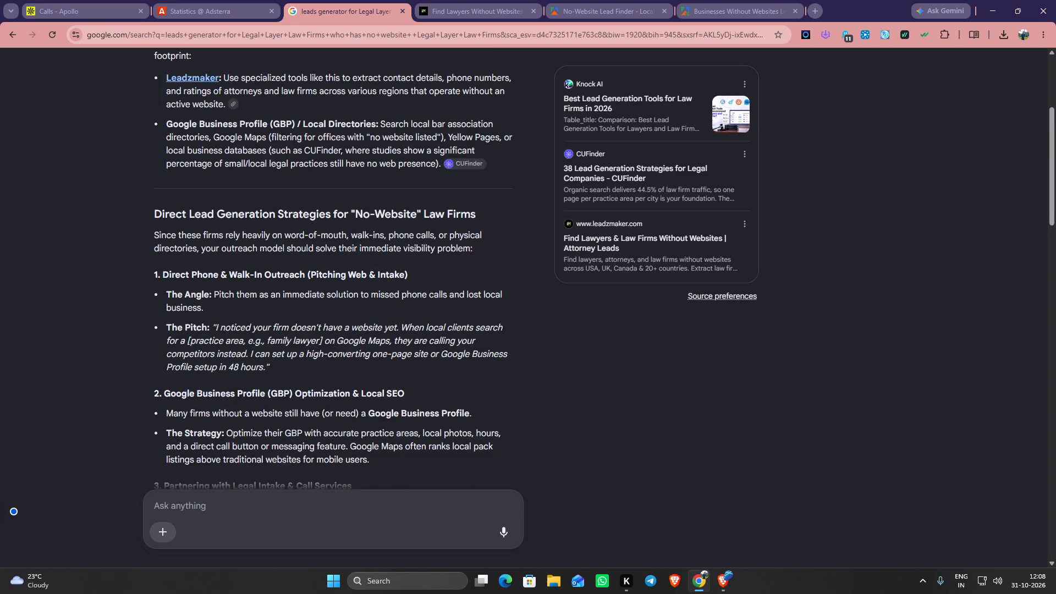
scroll(334, 186, up, 2)
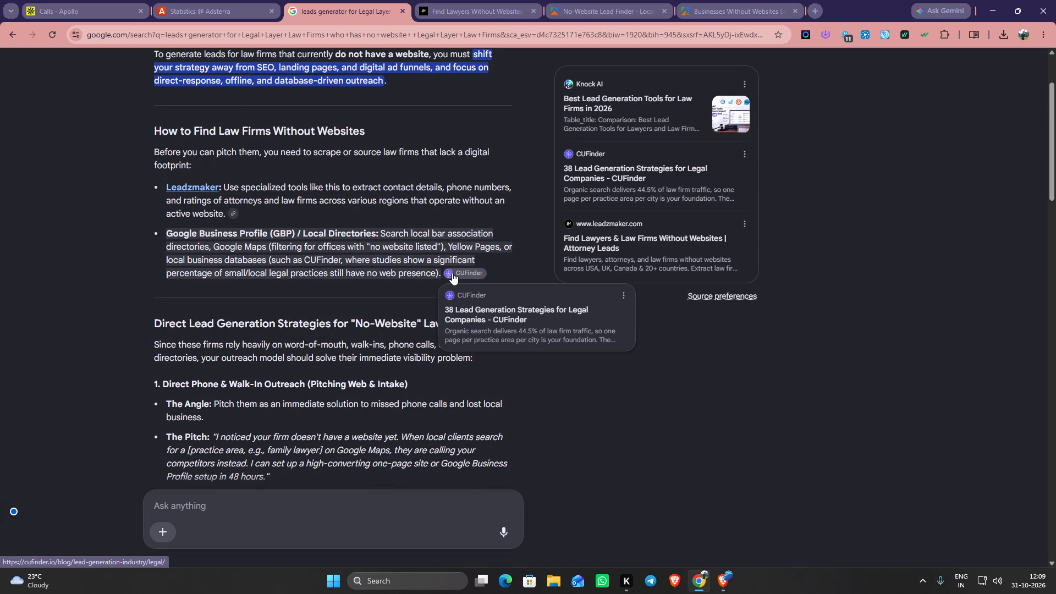
scroll(330, 268, down, 3)
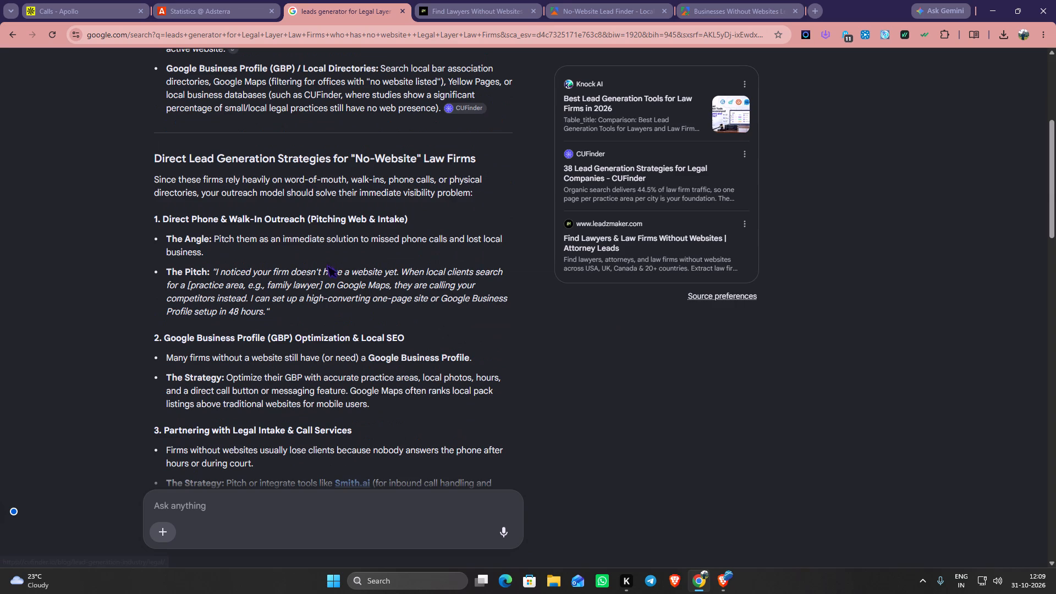
scroll(326, 264, down, 3)
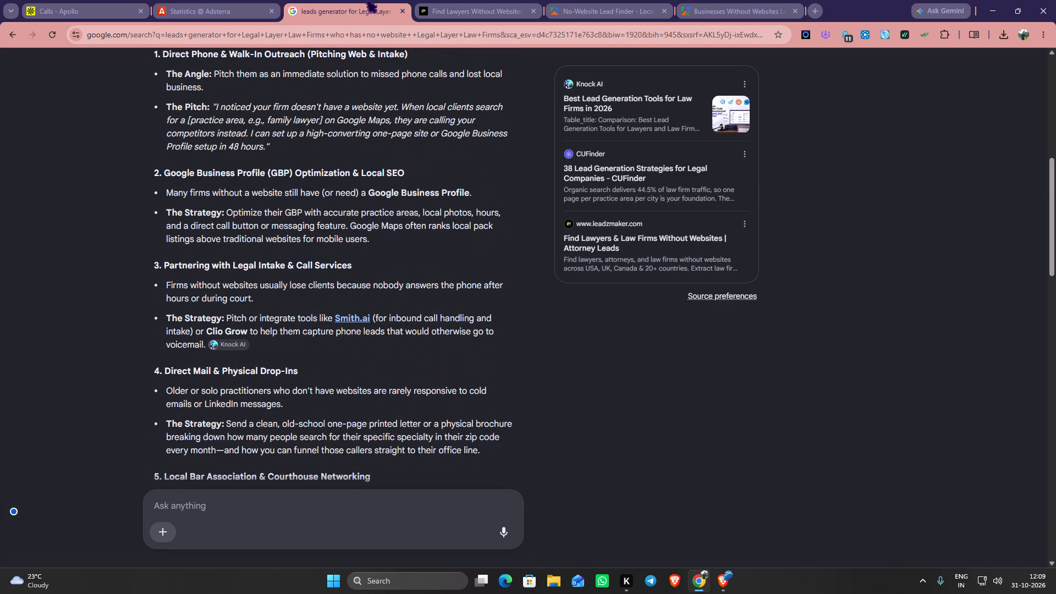
Look through the second page of leads in the Apify output of the Businesses Without Websites Leads Scraper run.
click(447, 2)
click(580, 0)
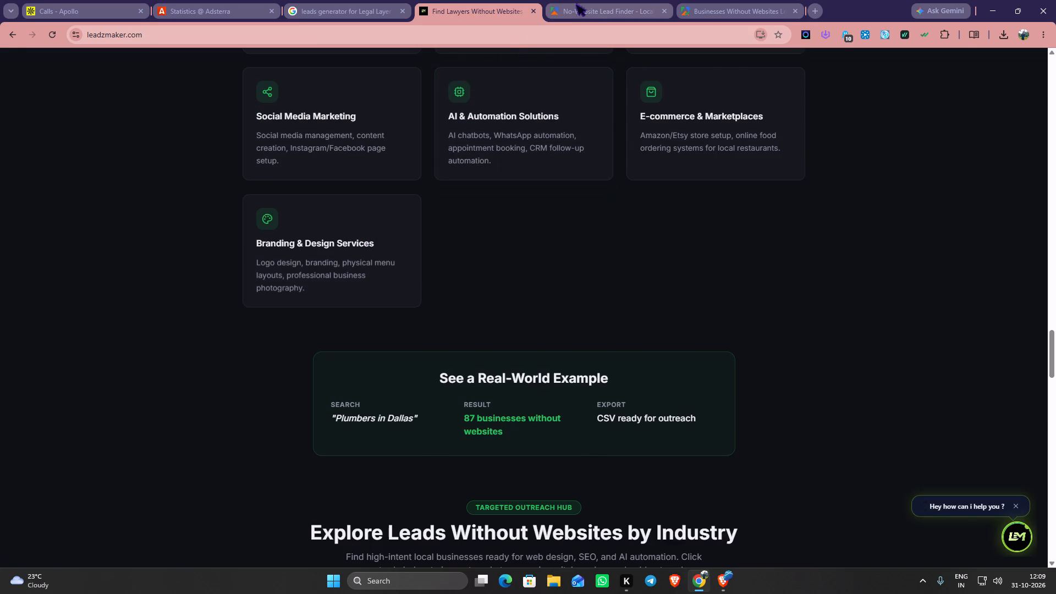
click(721, 0)
scroll(599, 145, down, 2)
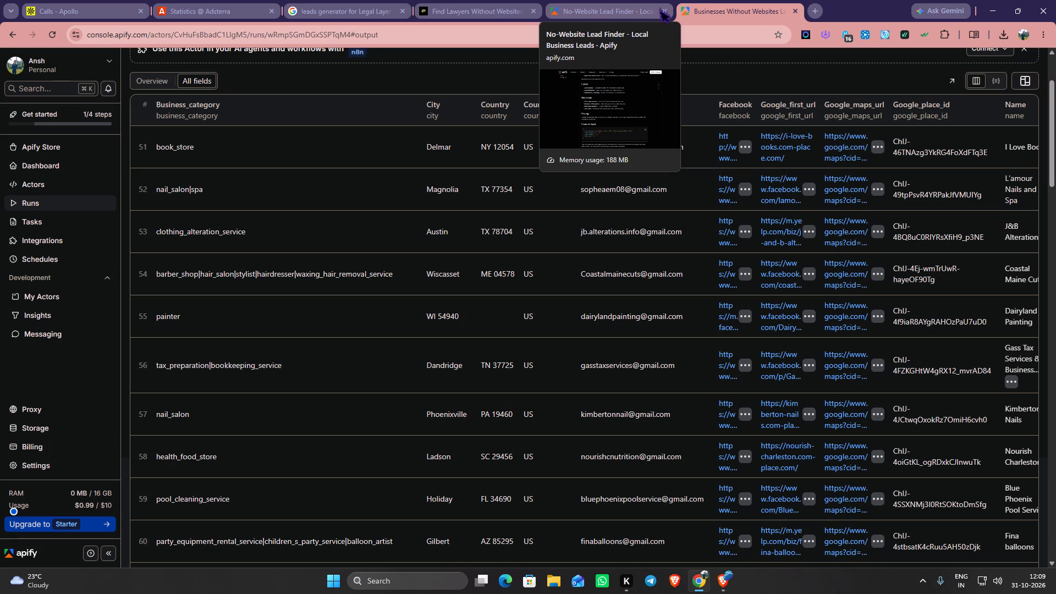
scroll(462, 193, down, 3)
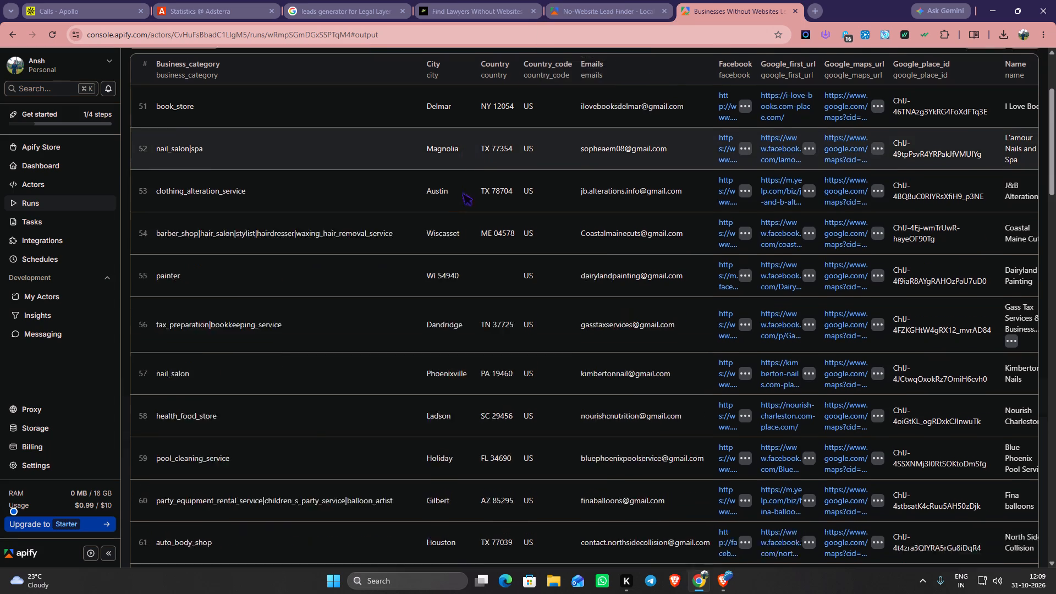
scroll(462, 193, down, 13)
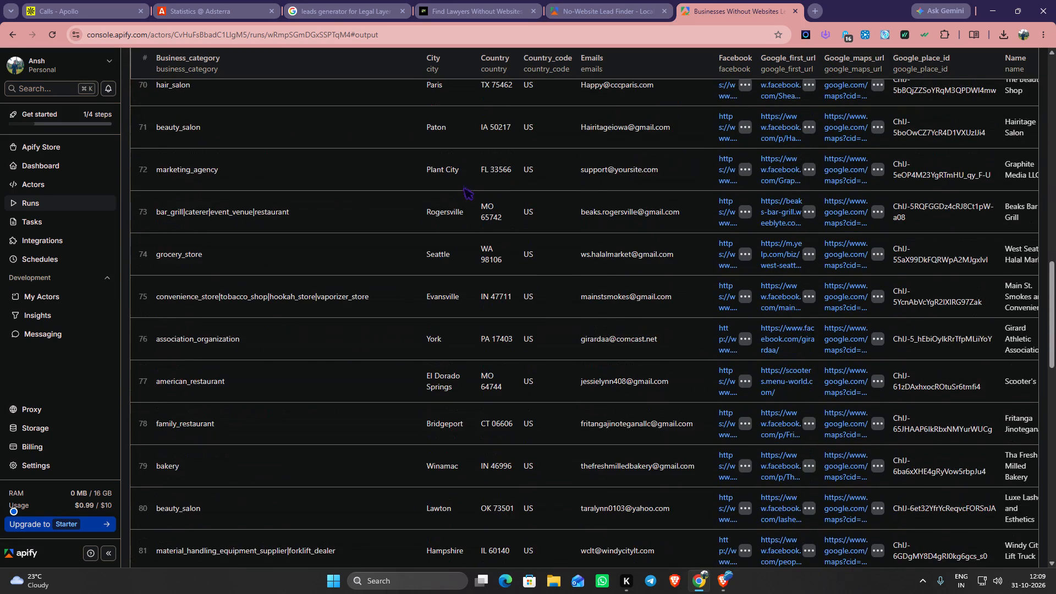
scroll(463, 187, down, 13)
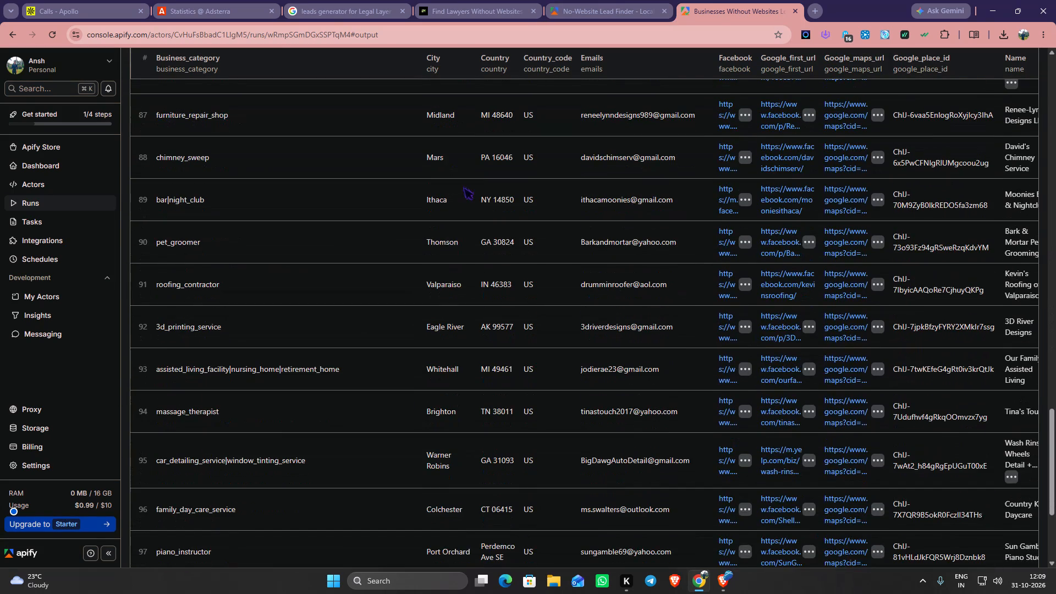
scroll(463, 187, down, 12)
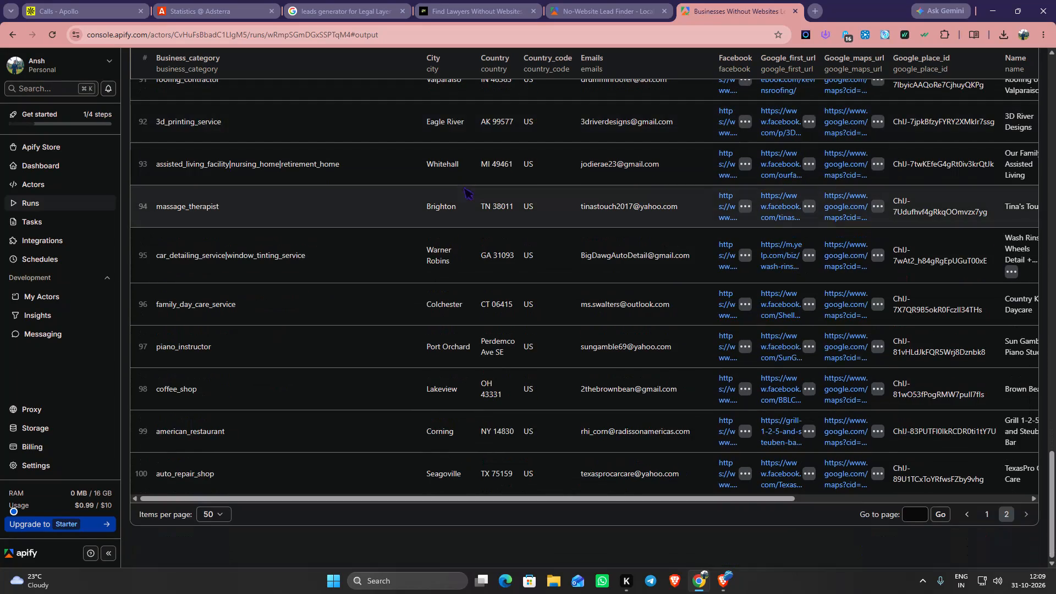
scroll(442, 295, down, 4)
scroll(431, 324, up, 10)
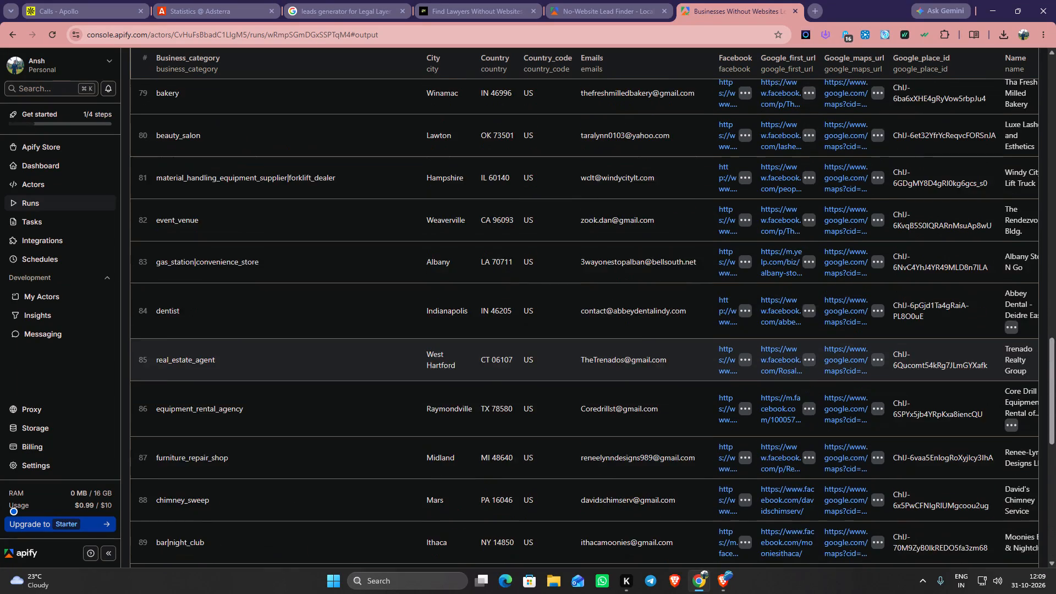
scroll(437, 302, up, 20)
scroll(383, 252, up, 1)
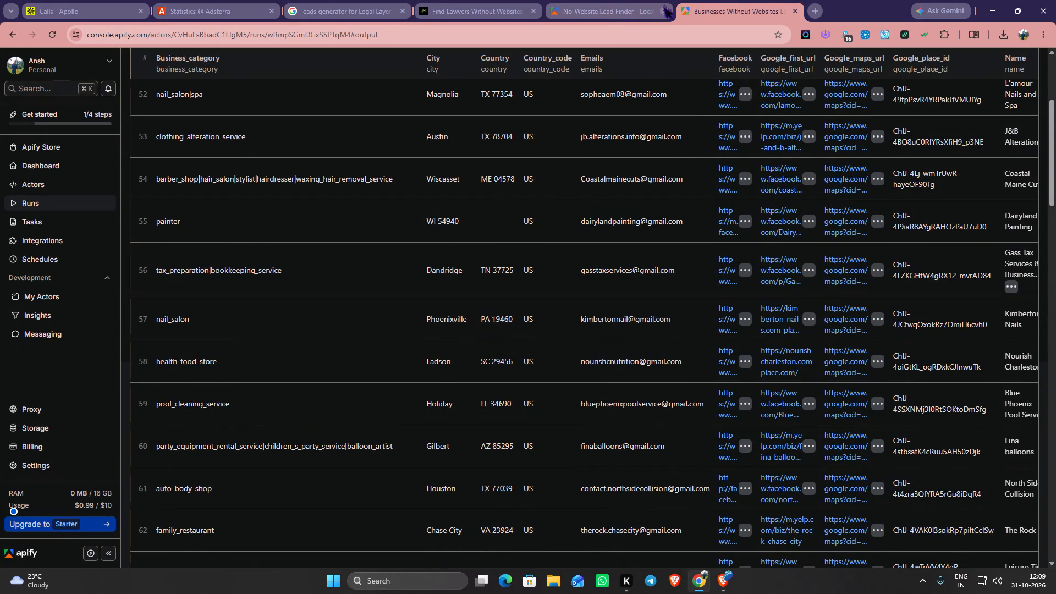
Check the pricing and example input on Apify's No-Website Lead Finder page.
click(632, 12)
scroll(494, 257, down, 4)
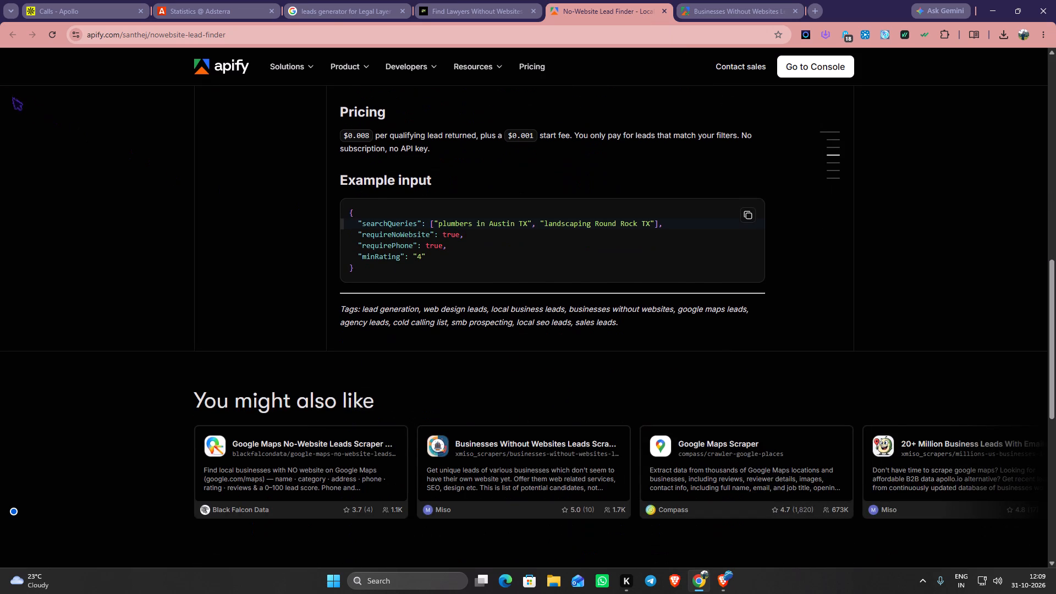
scroll(481, 148, up, 2)
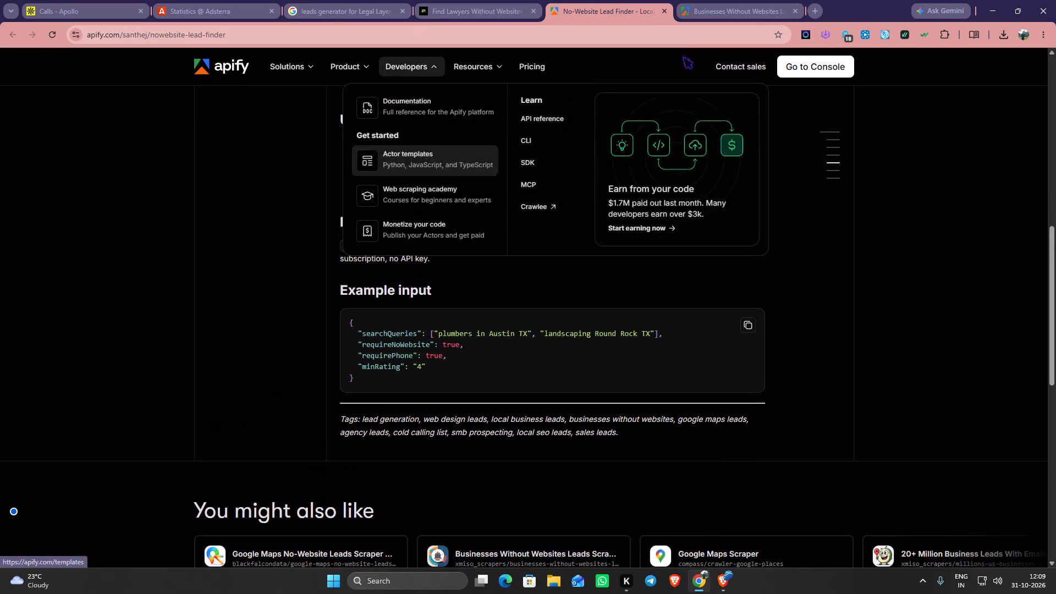
Go back from the scraper run's output to the Apify Console dashboard and look over the suggested Actors.
click(738, 0)
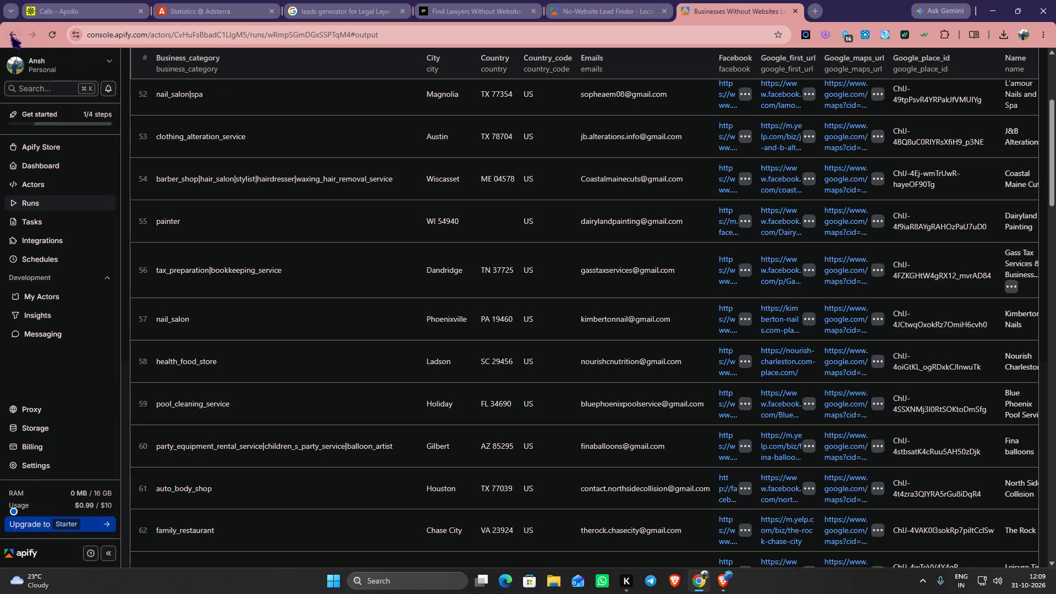
click(10, 36)
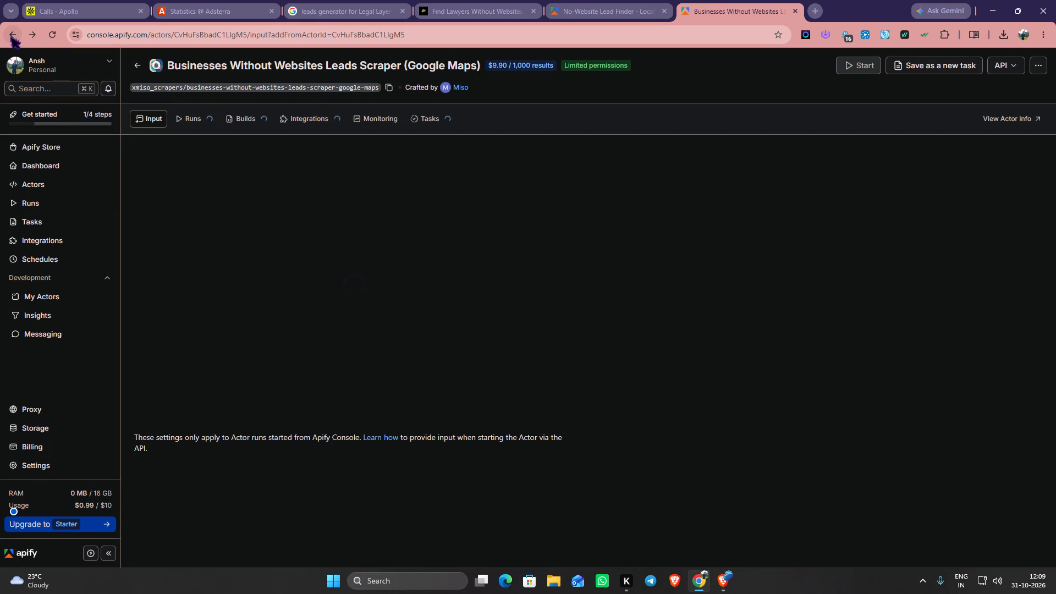
click(10, 36)
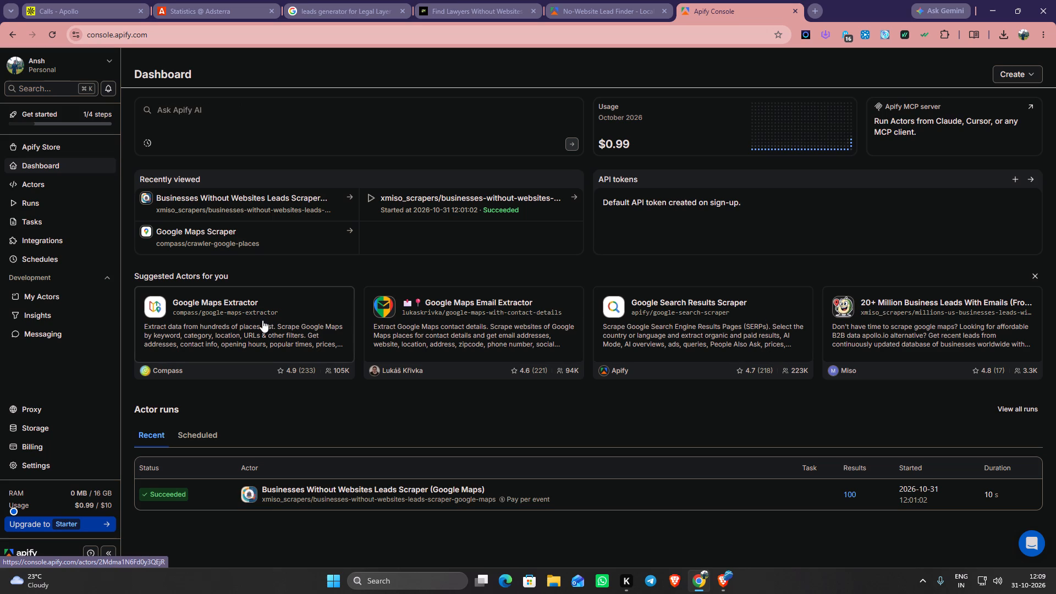
scroll(601, 324, up, 2)
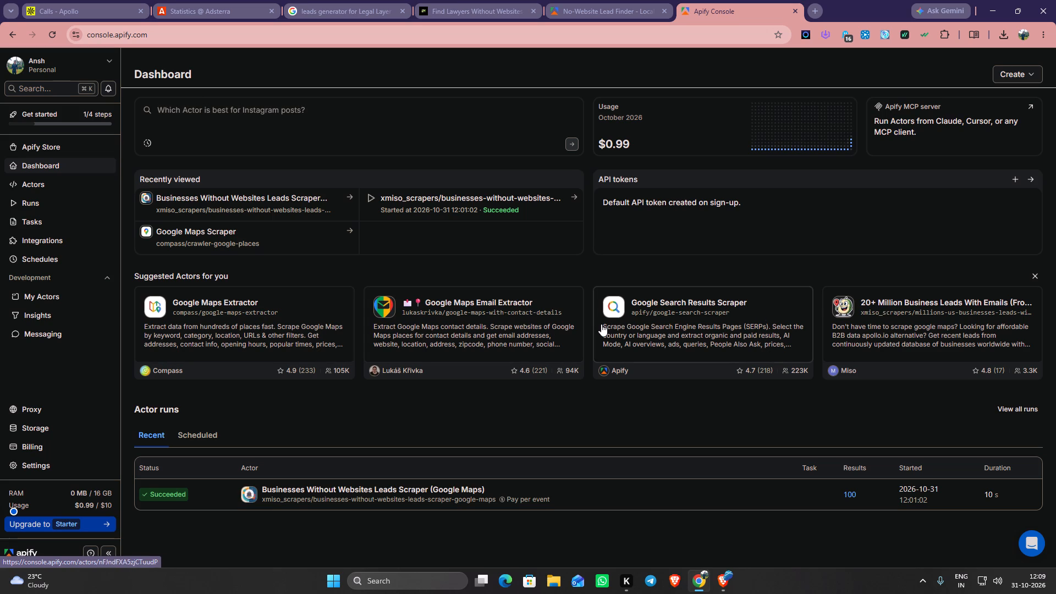
scroll(601, 324, up, 1)
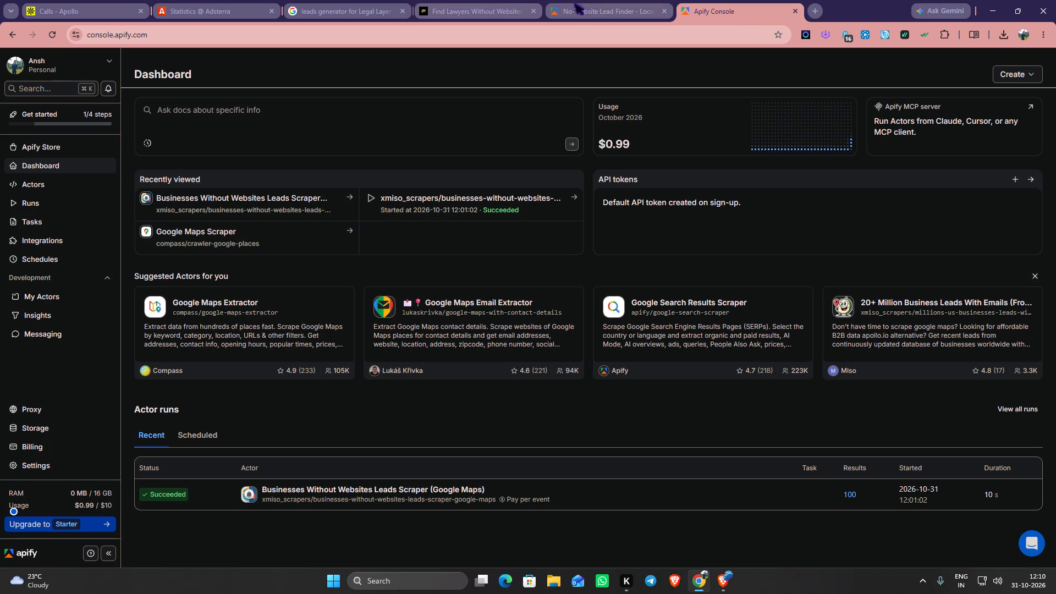
Go back to the public page of the Businesses Without Websites Leads Scraper and read its description, use cases, features and input schema.
click(11, 42)
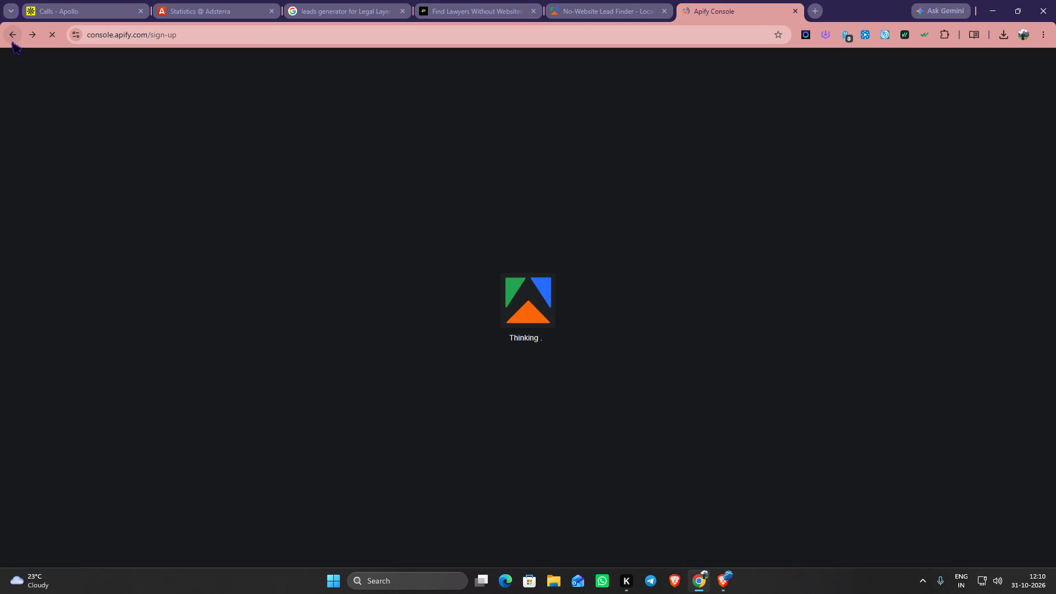
click(11, 42)
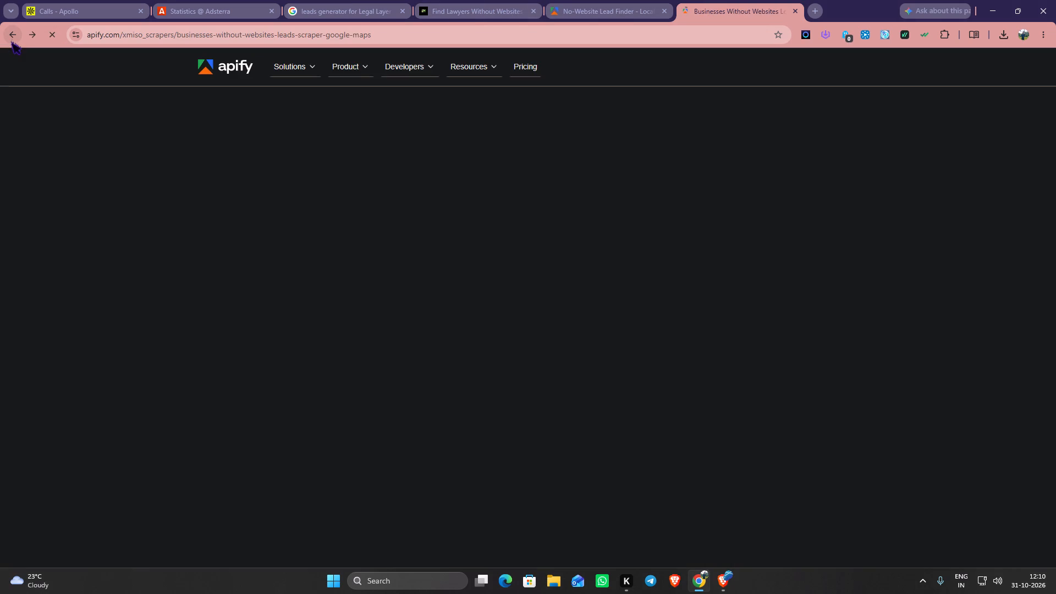
scroll(446, 274, down, 9)
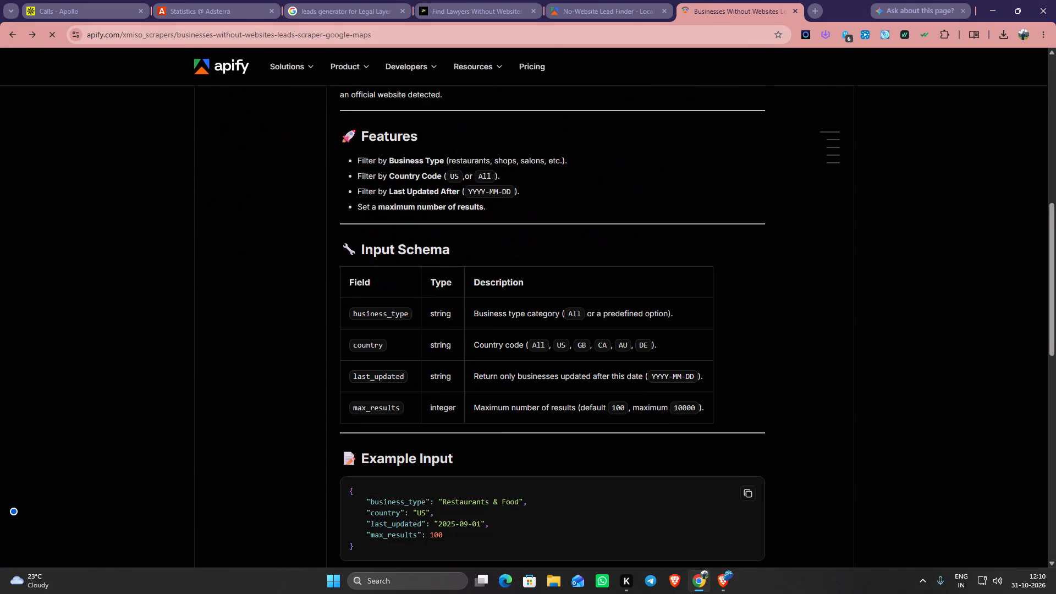
scroll(448, 274, down, 6)
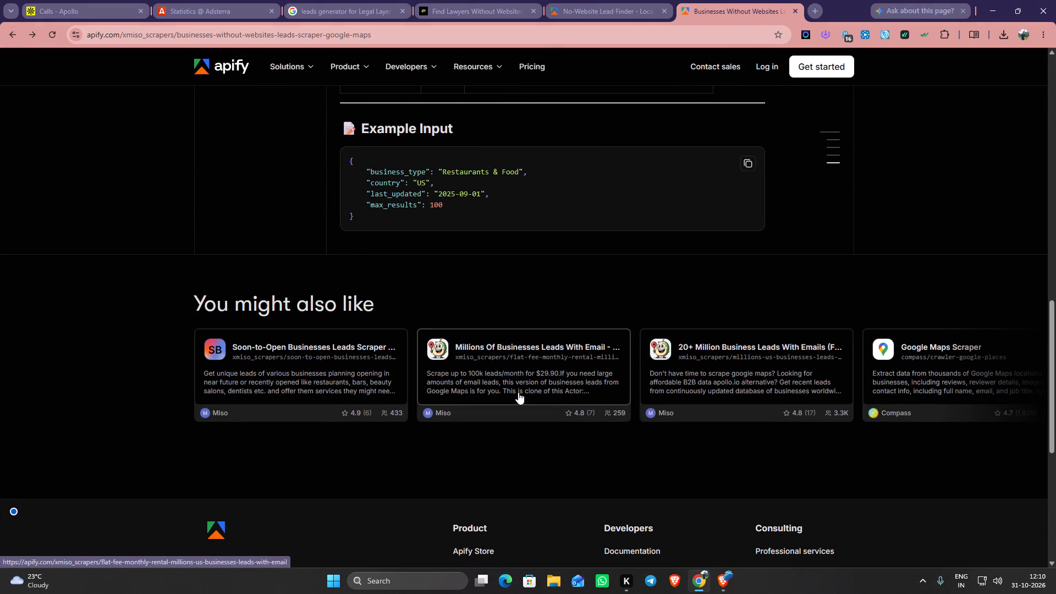
scroll(668, 402, up, 7)
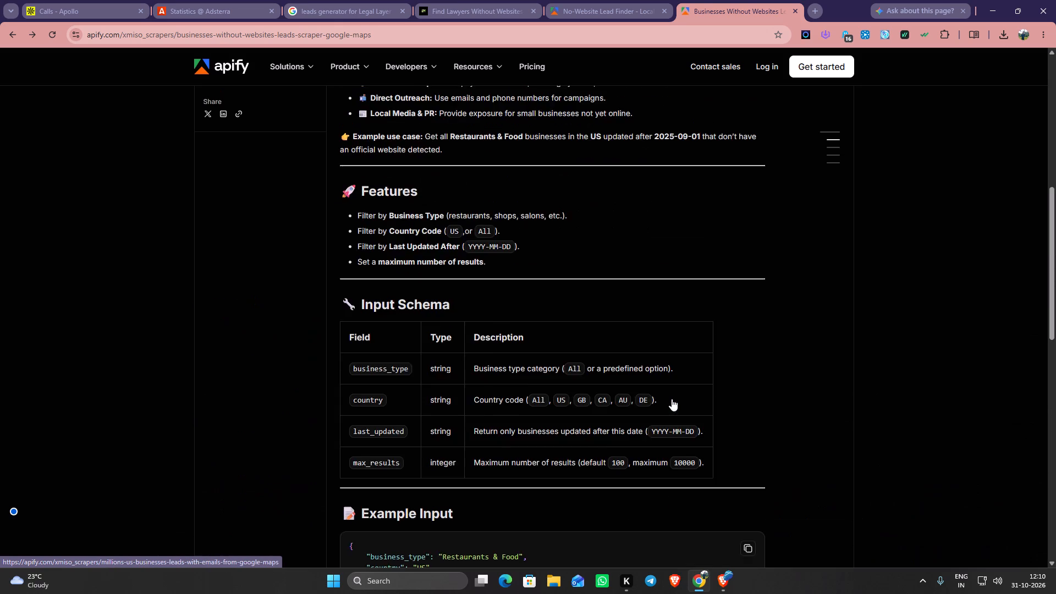
scroll(672, 399, up, 8)
scroll(669, 394, down, 2)
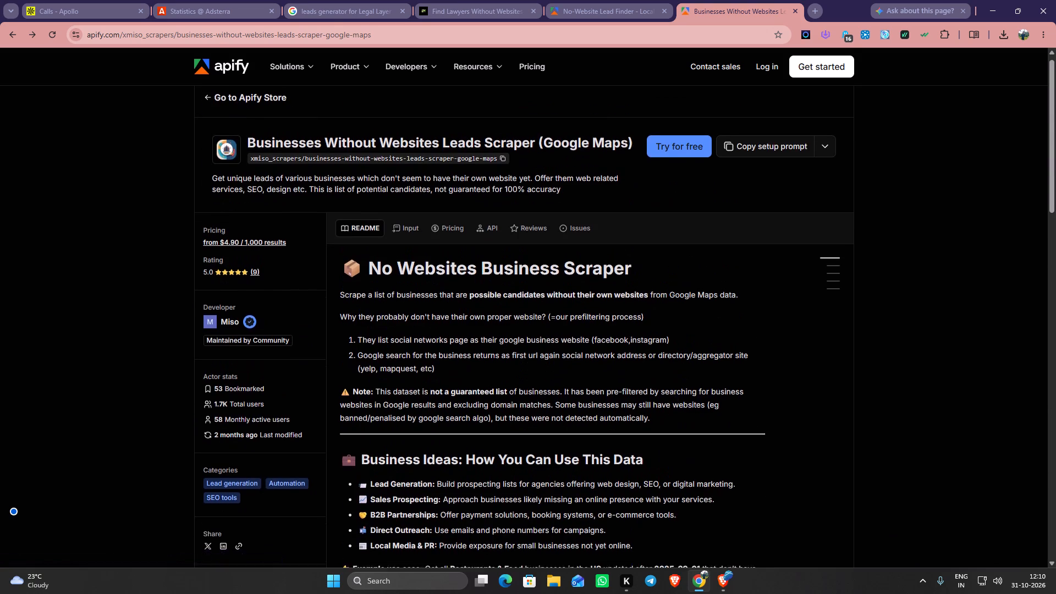
scroll(669, 394, down, 4)
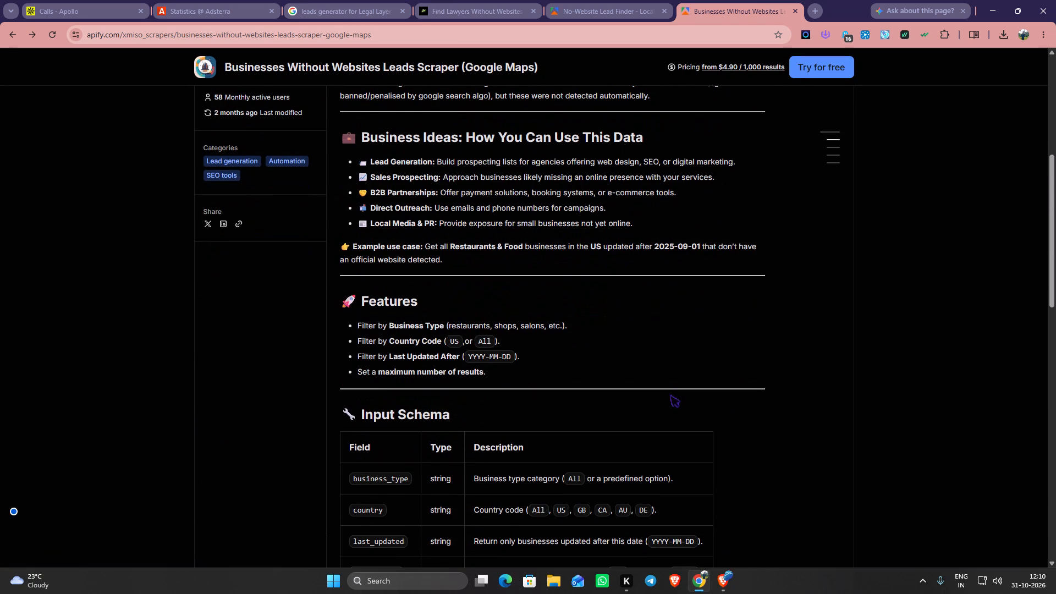
scroll(668, 391, down, 3)
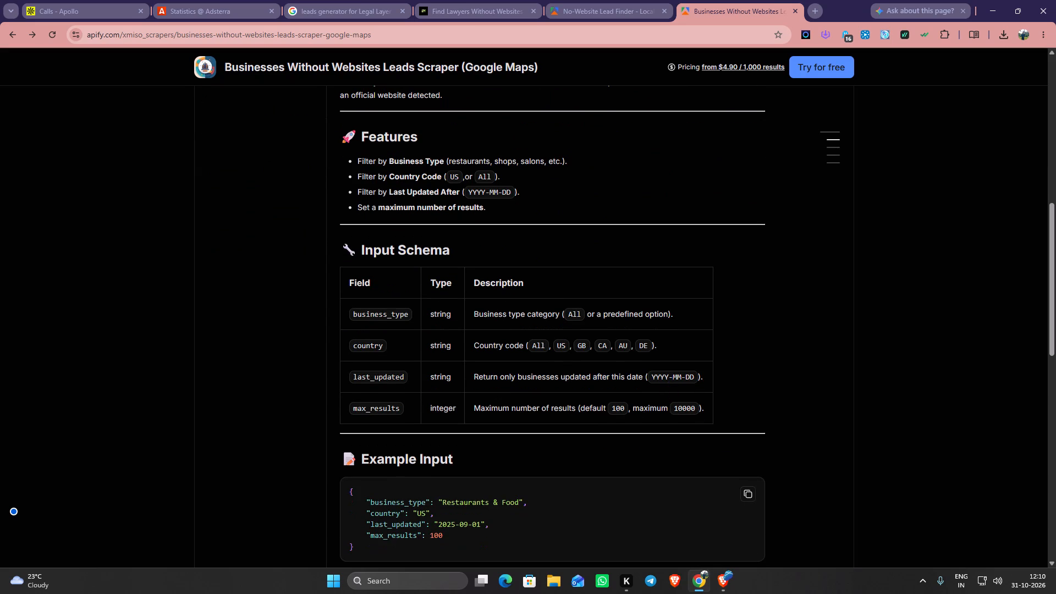
scroll(544, 403, up, 4)
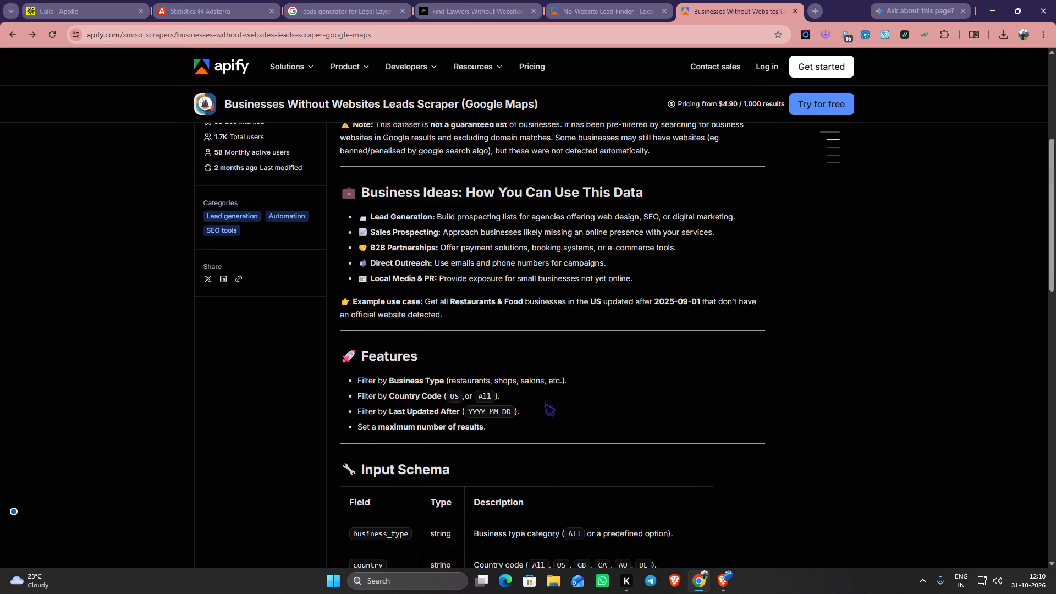
scroll(544, 403, up, 5)
scroll(544, 403, down, 3)
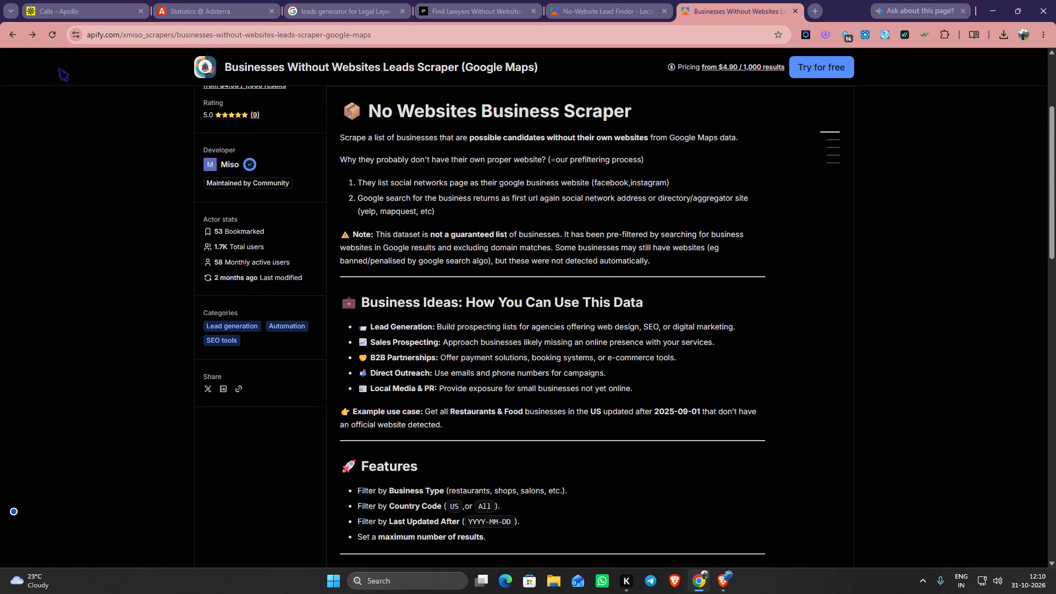
Save and run the Businesses Without Websites Leads Scraper from its input form with Business Type set to Real Estate & Housing.
click(34, 38)
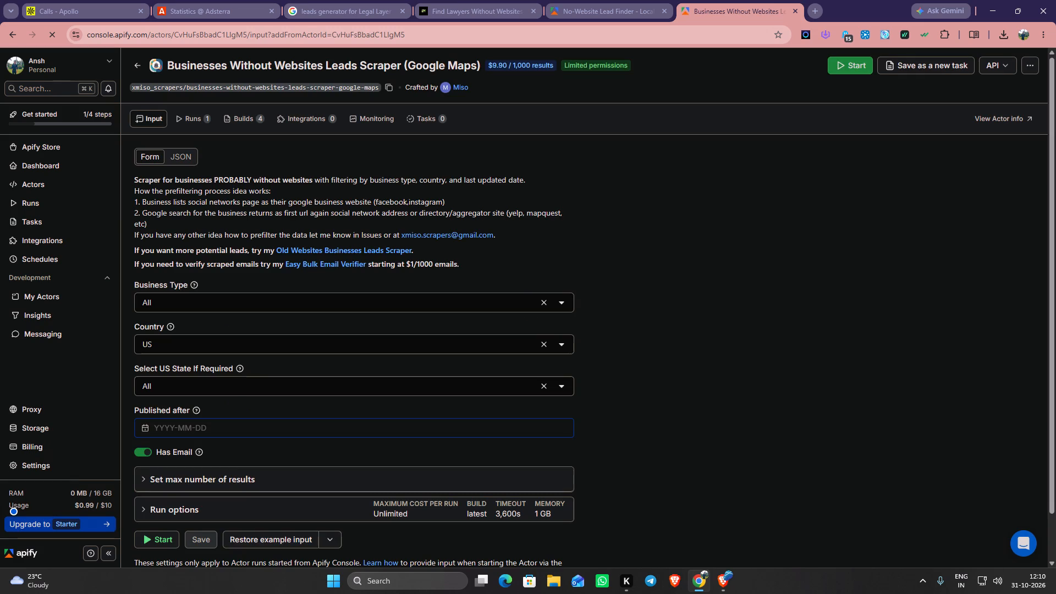
click(337, 300)
scroll(300, 360, down, 1)
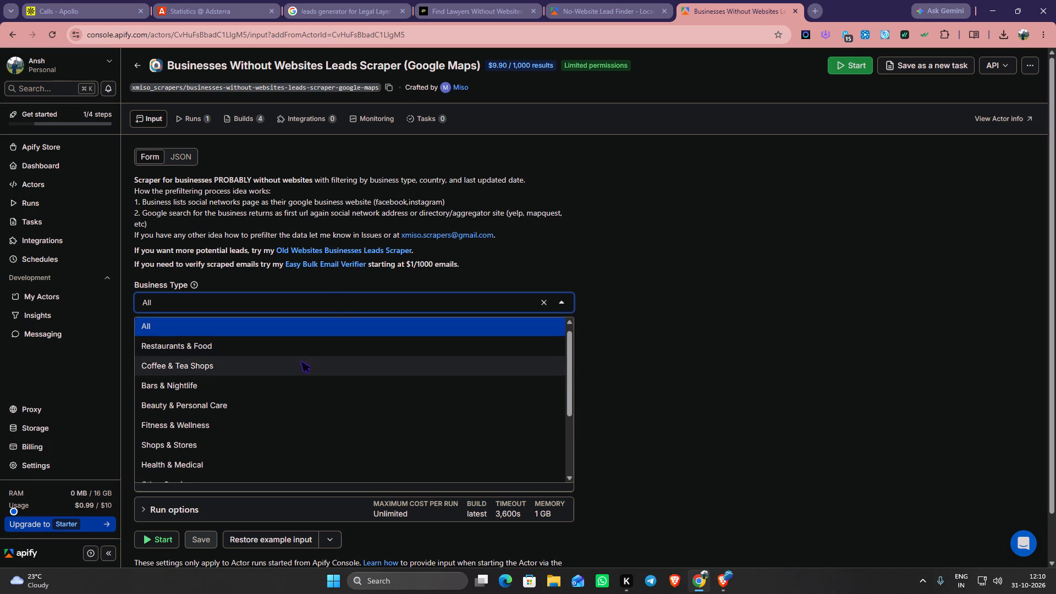
scroll(246, 376, down, 4)
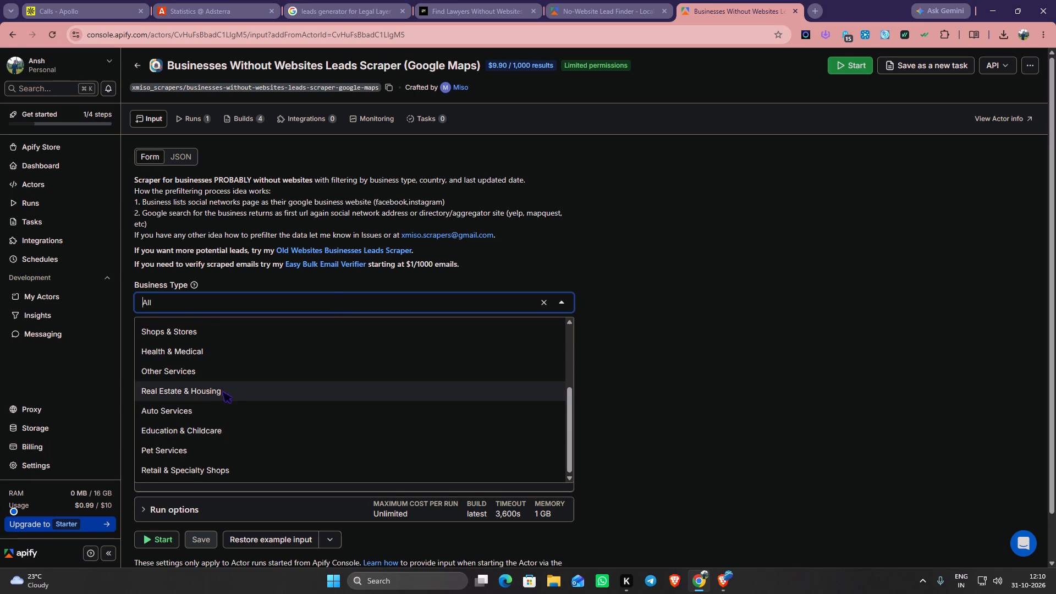
scroll(222, 391, up, 2)
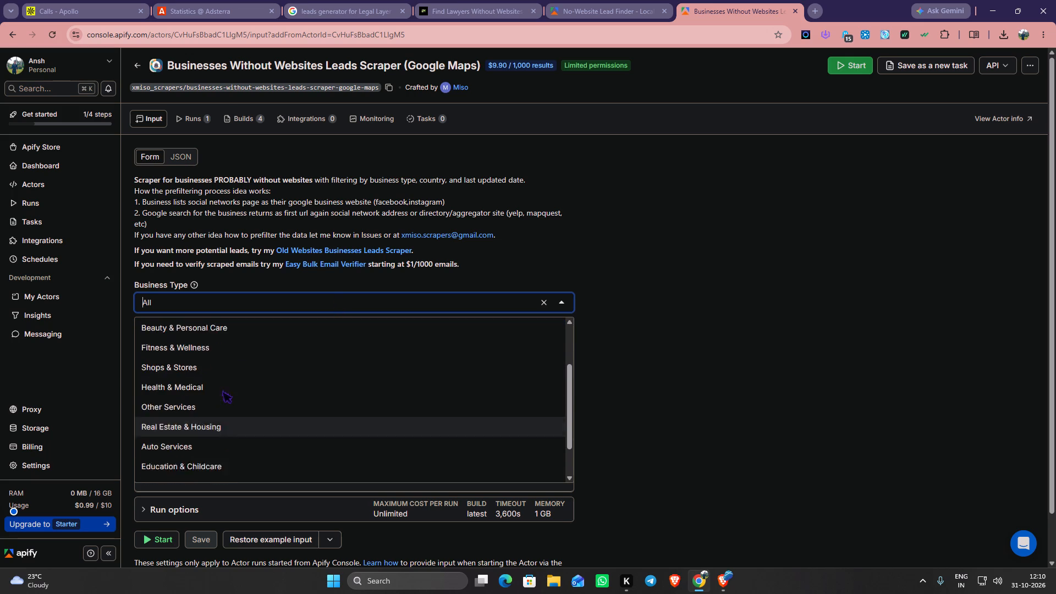
scroll(241, 350, down, 3)
click(226, 386)
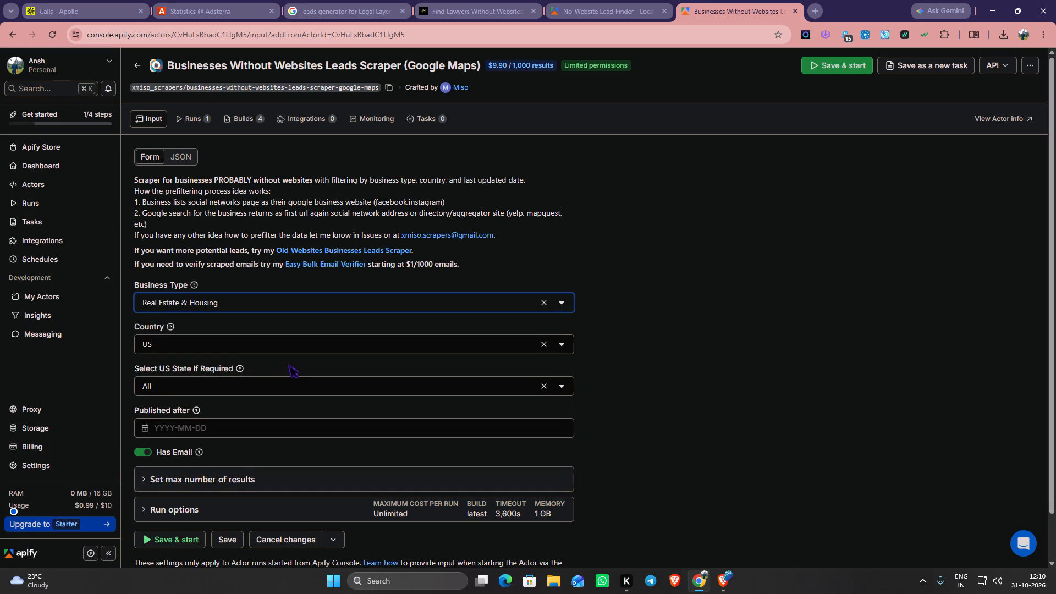
scroll(288, 372, down, 9)
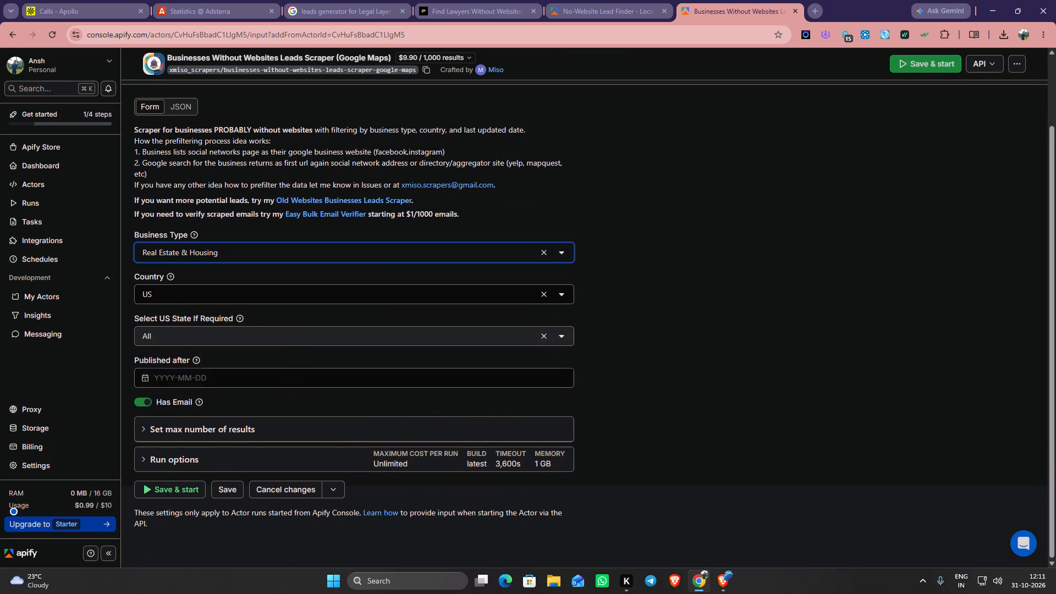
click(191, 484)
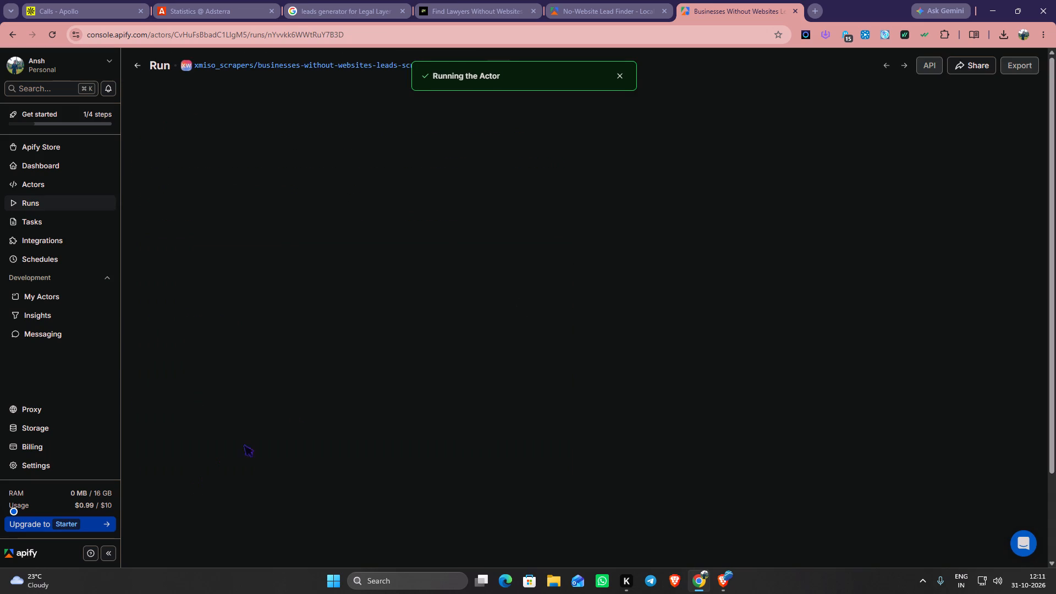
click(630, 185)
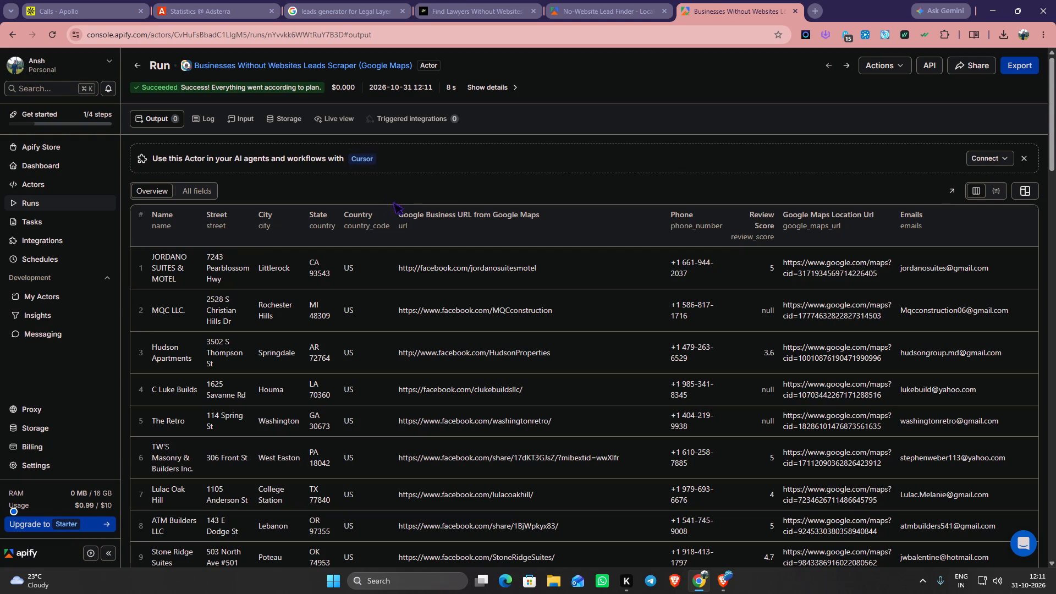
Look through both pages of real estate and housing leads in the run's output.
scroll(393, 202, down, 5)
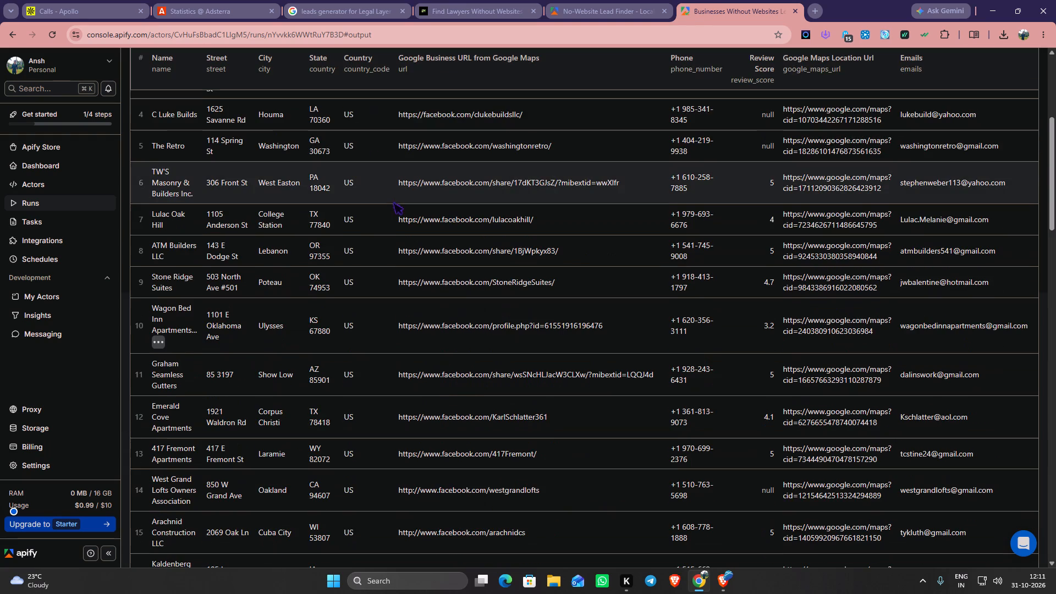
scroll(393, 202, down, 12)
scroll(393, 202, down, 9)
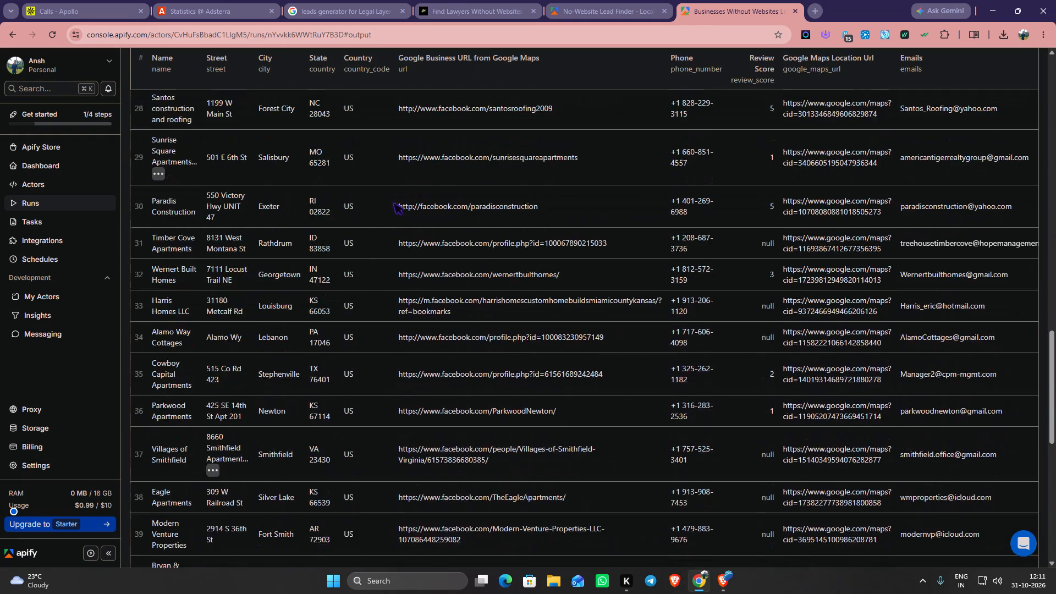
scroll(393, 202, down, 13)
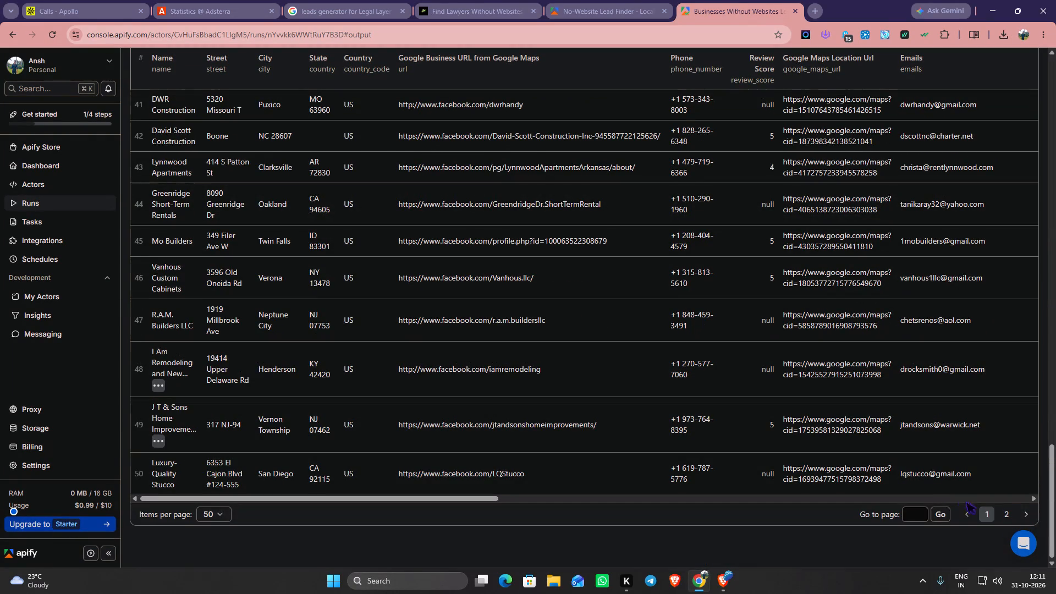
click(1023, 513)
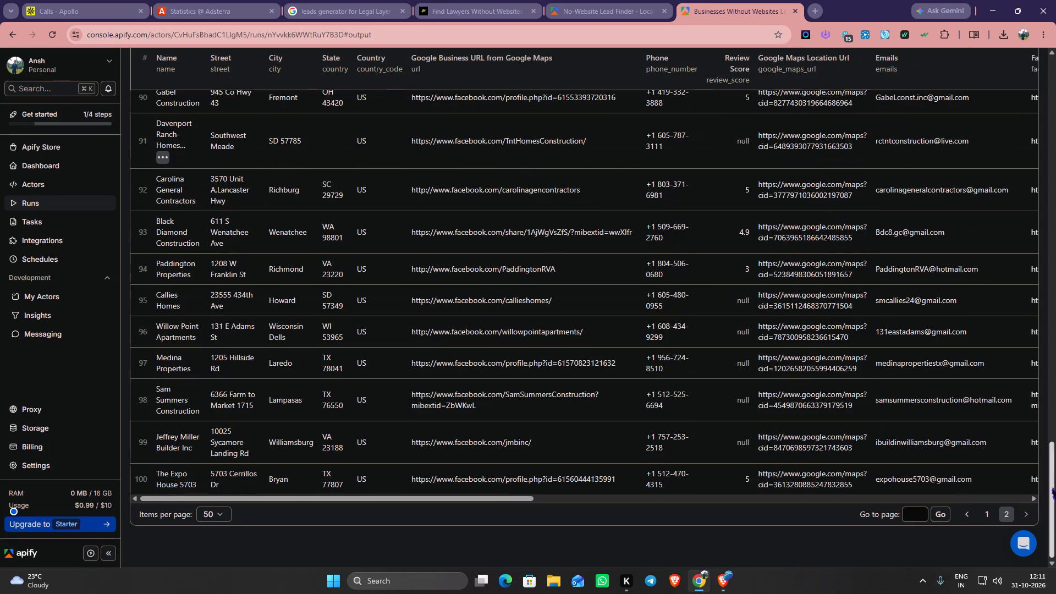
drag(1051, 488, 1055, 274)
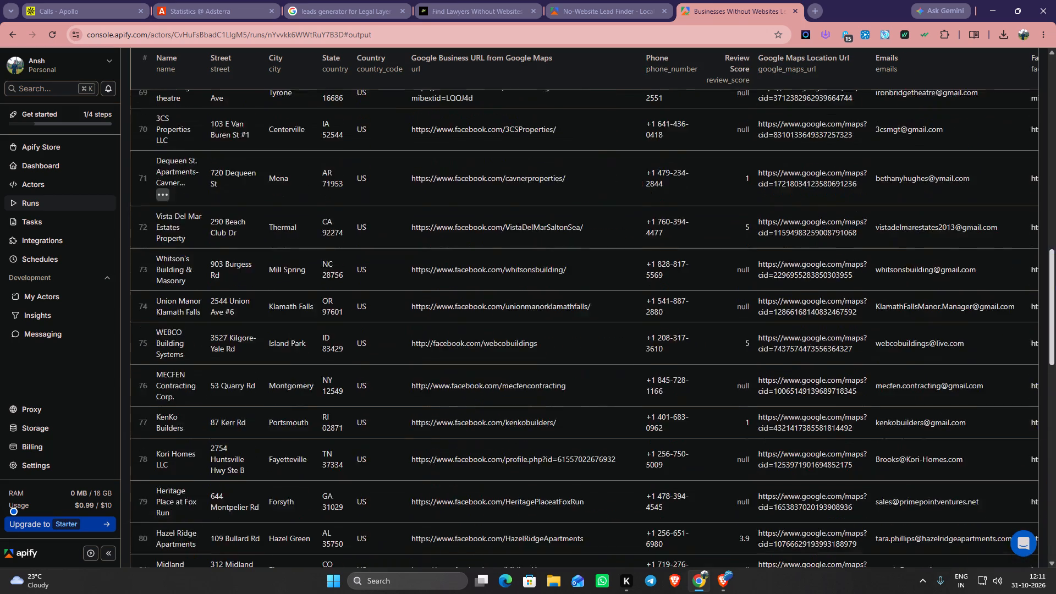
drag(1055, 274, 1055, 122)
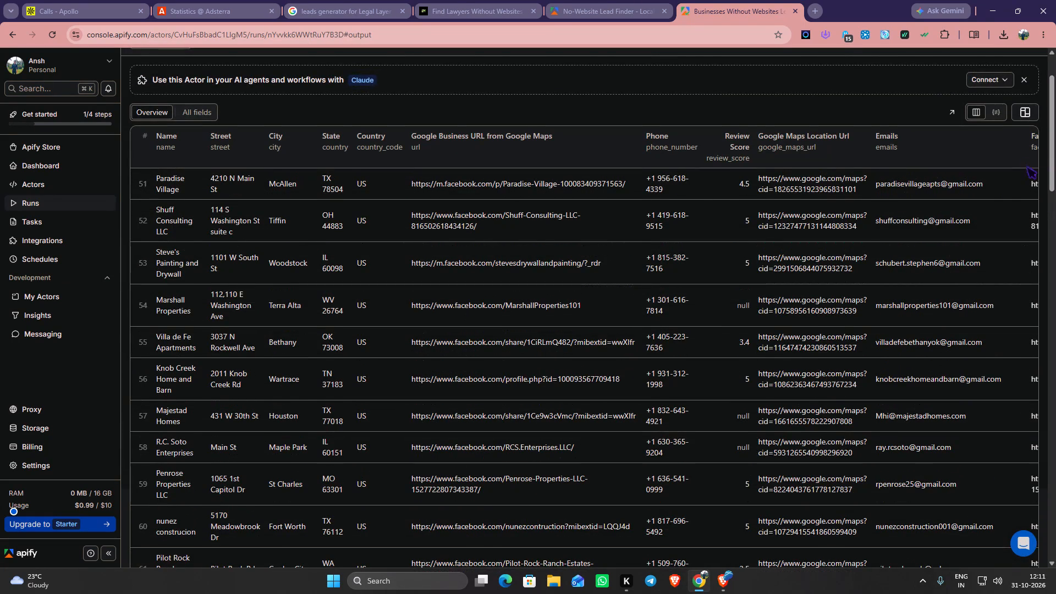
drag(1055, 150, 1052, 101)
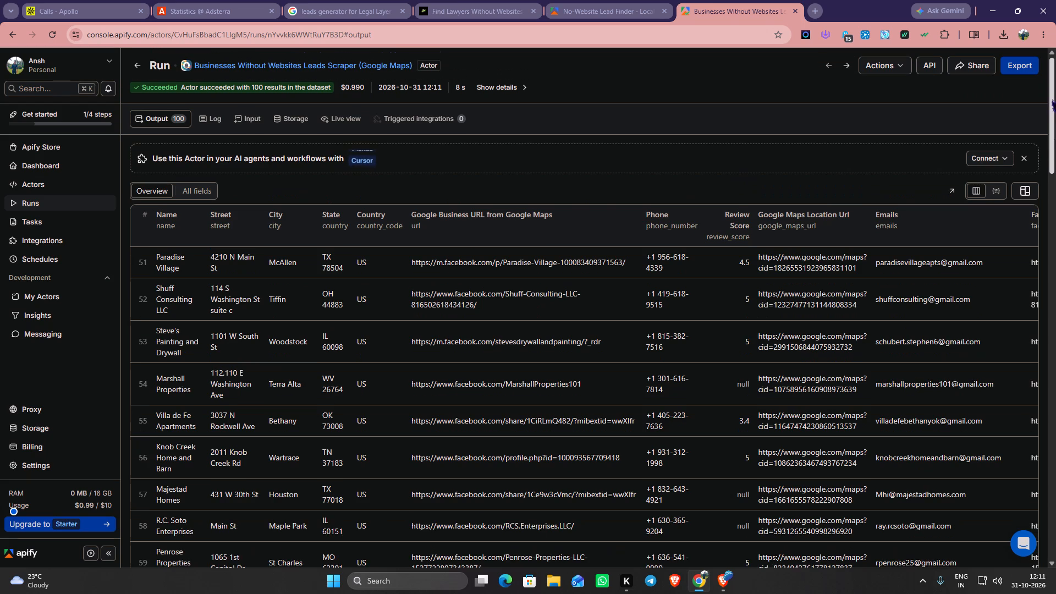
Export the run's dataset with all fields as a CSV file and save it in Downloads under the suggested name.
click(1024, 69)
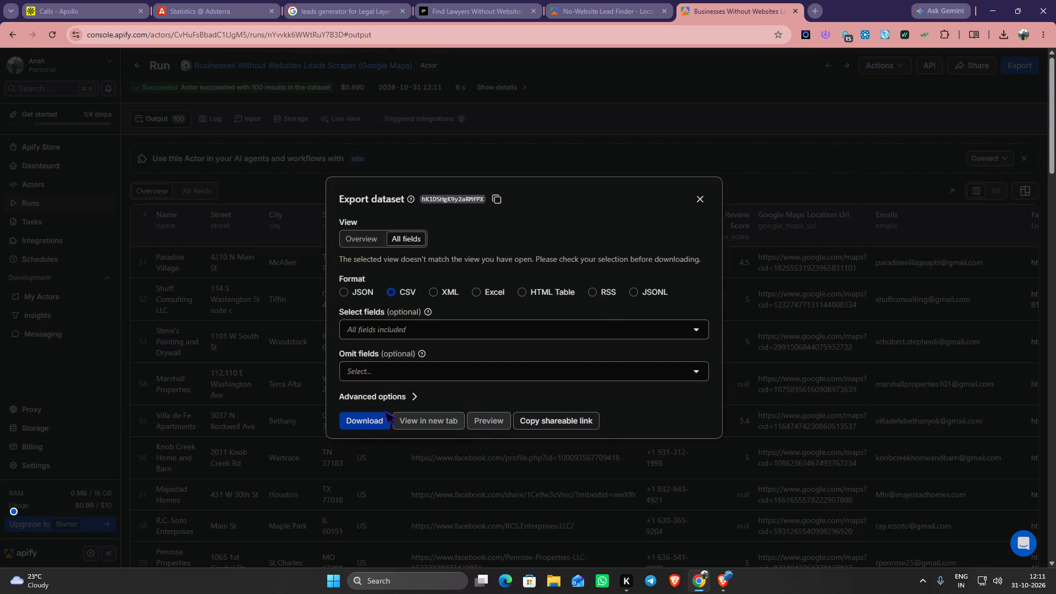
click(356, 417)
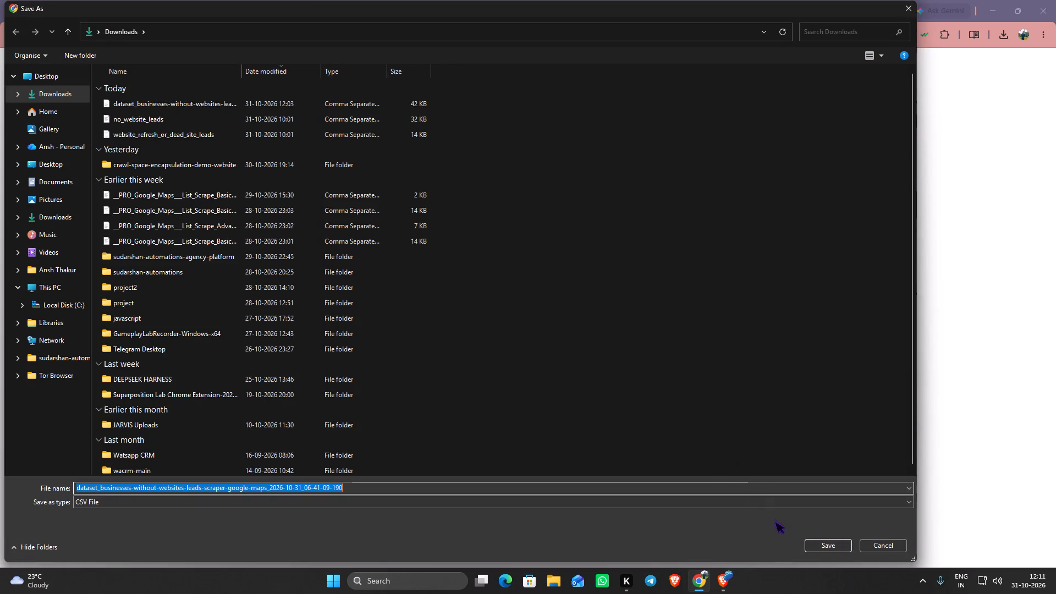
click(829, 546)
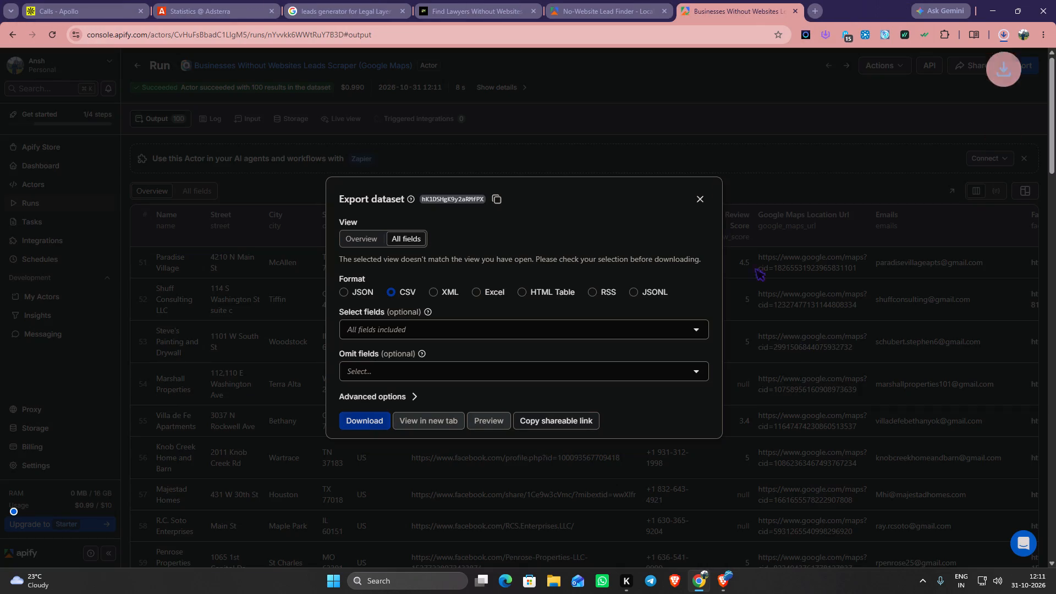
click(700, 196)
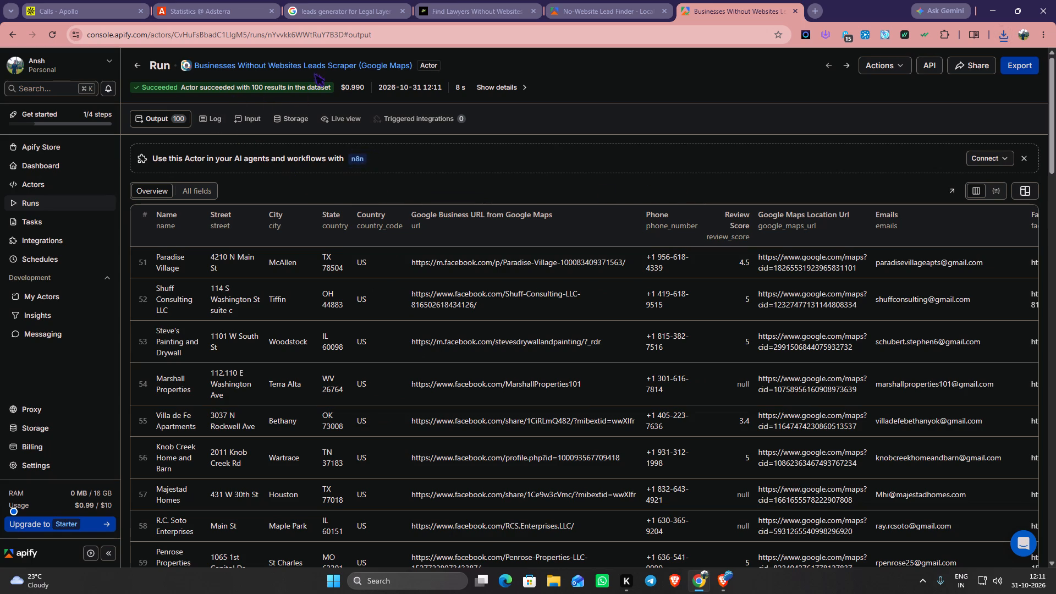
Go back from the run's output to the scraper's input form and look over its description and filter settings.
click(13, 35)
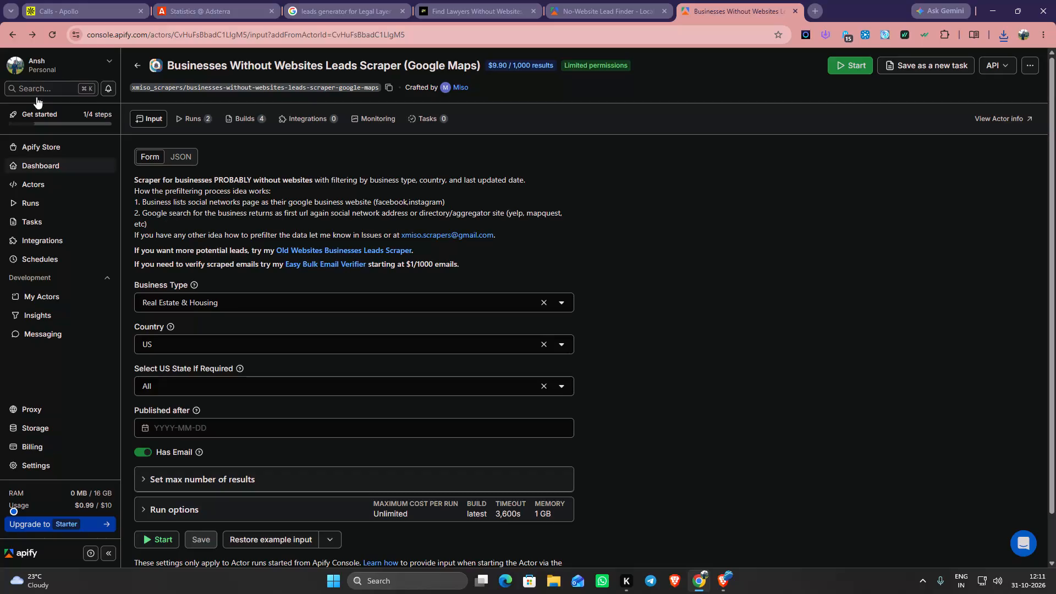
click(13, 32)
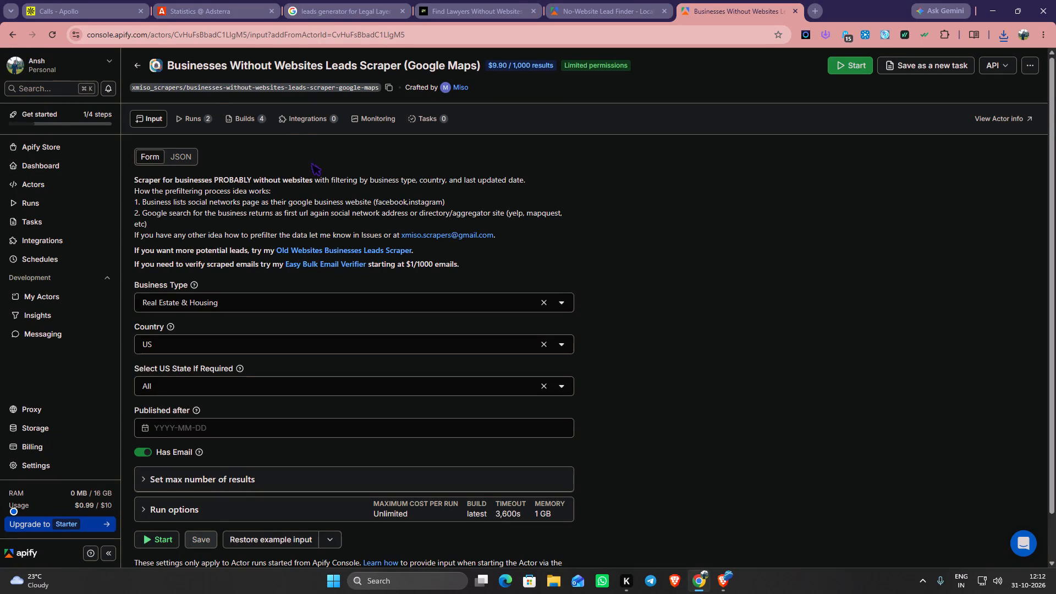
scroll(288, 133, up, 2)
scroll(243, 141, down, 2)
scroll(345, 400, down, 5)
scroll(374, 303, up, 4)
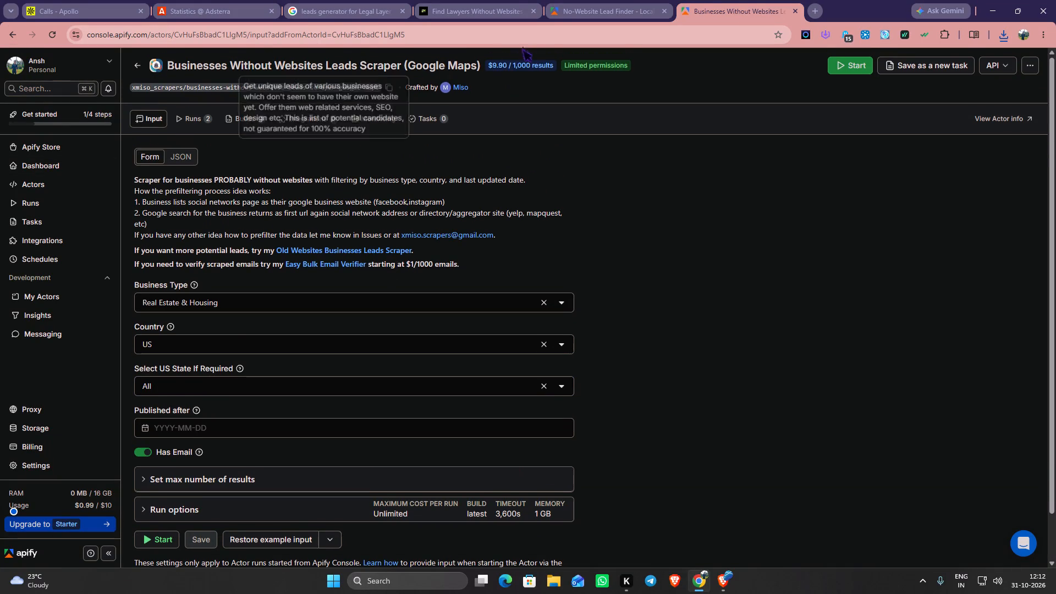
click(580, 3)
click(692, 0)
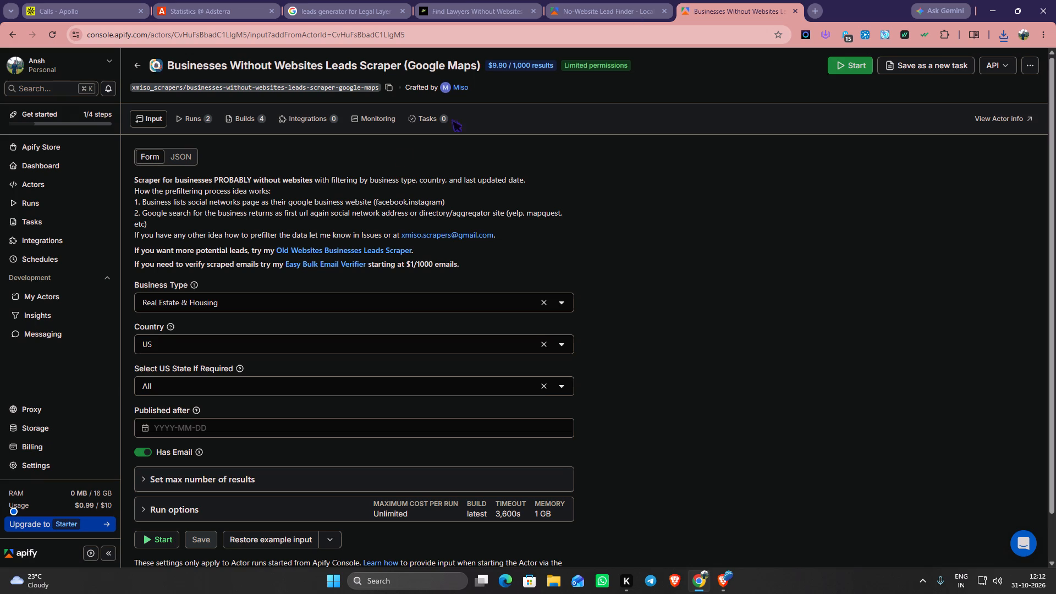
scroll(546, 428, down, 3)
scroll(448, 407, down, 1)
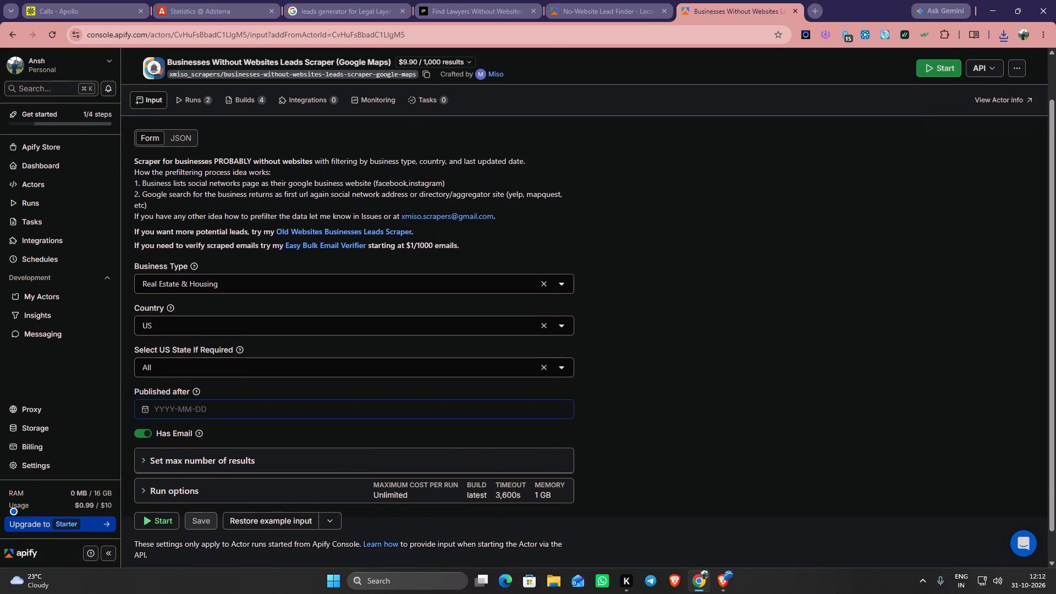
scroll(448, 407, down, 2)
scroll(441, 400, up, 3)
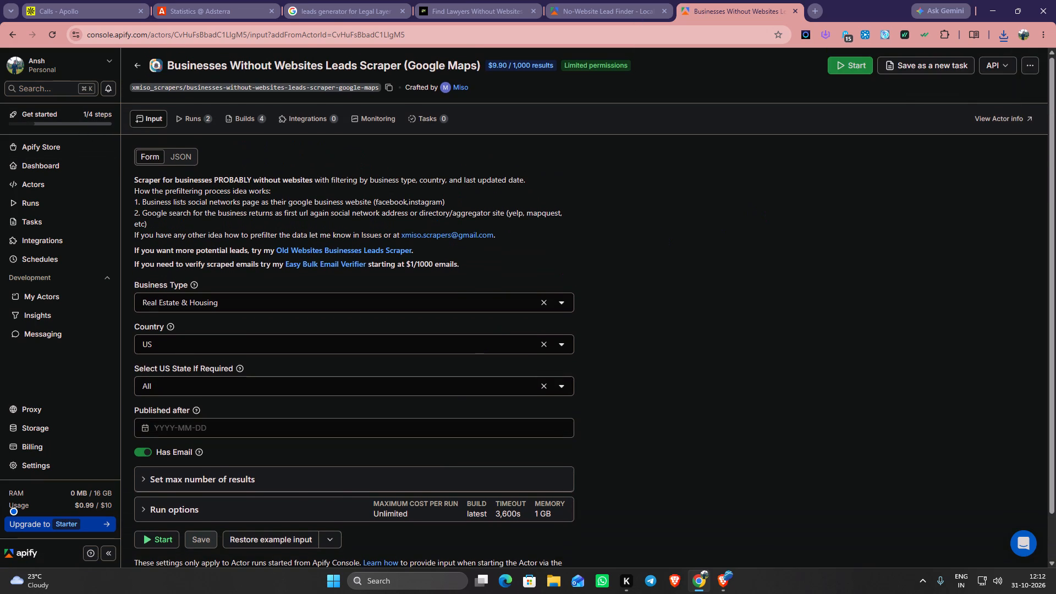
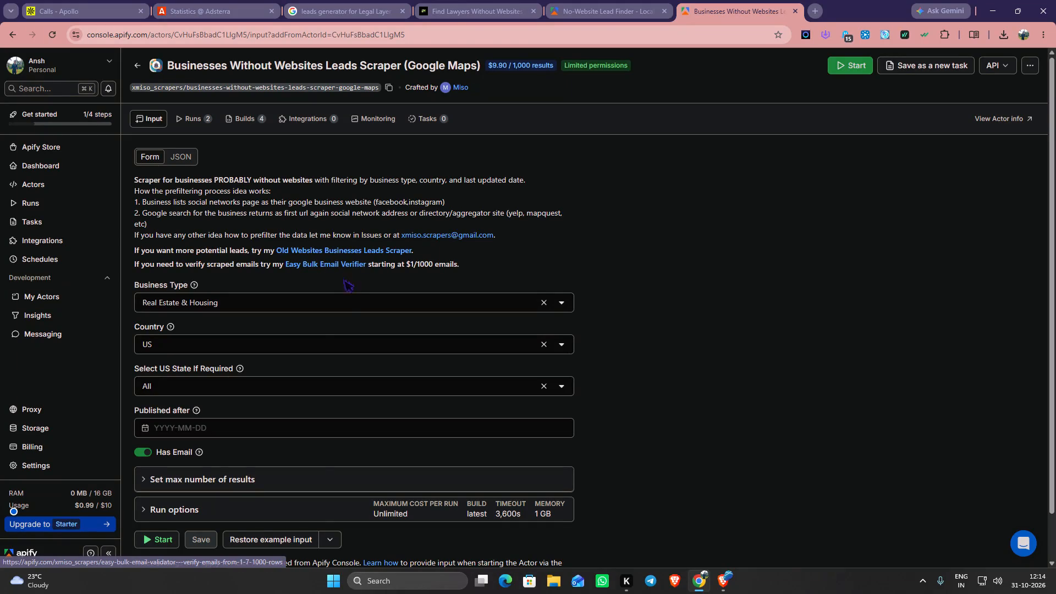
Look through the available business categories and set the scraper's Business Type to Beauty & Personal Care.
click(346, 298)
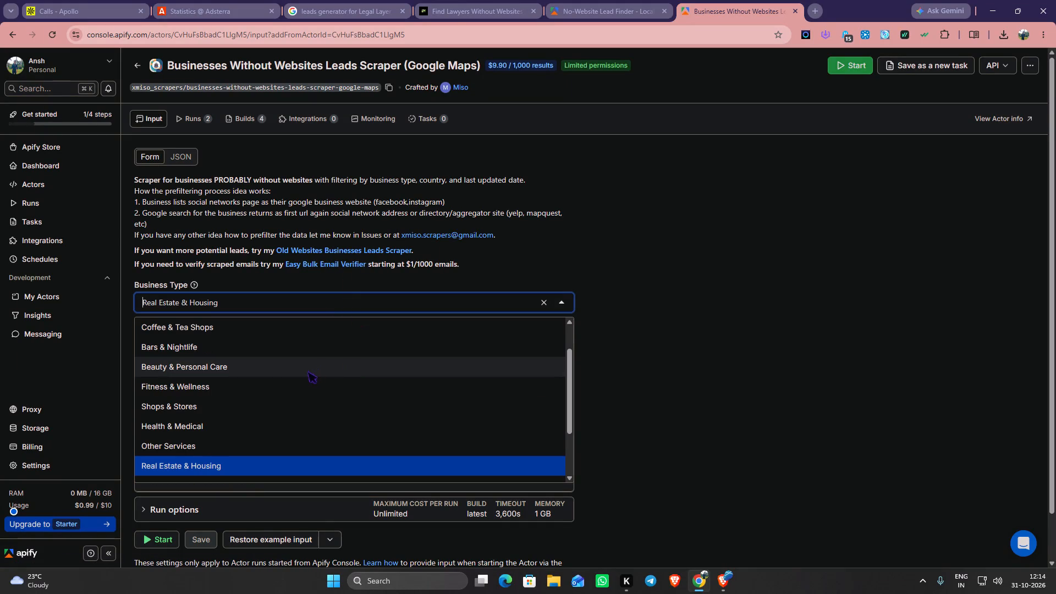
scroll(293, 403, up, 3)
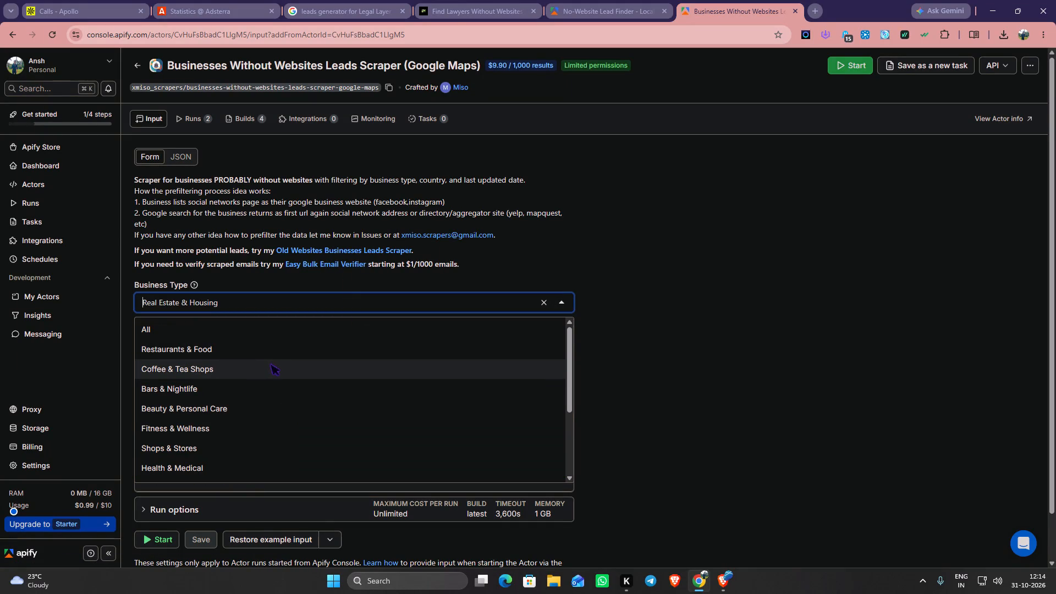
scroll(271, 369, down, 3)
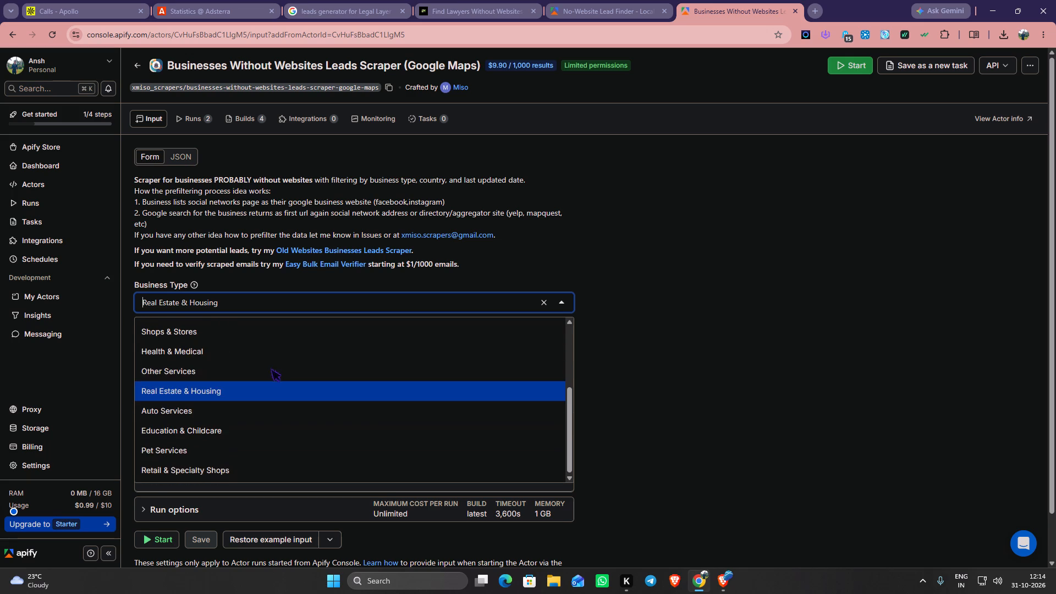
scroll(271, 369, up, 2)
scroll(271, 369, down, 2)
scroll(271, 369, up, 2)
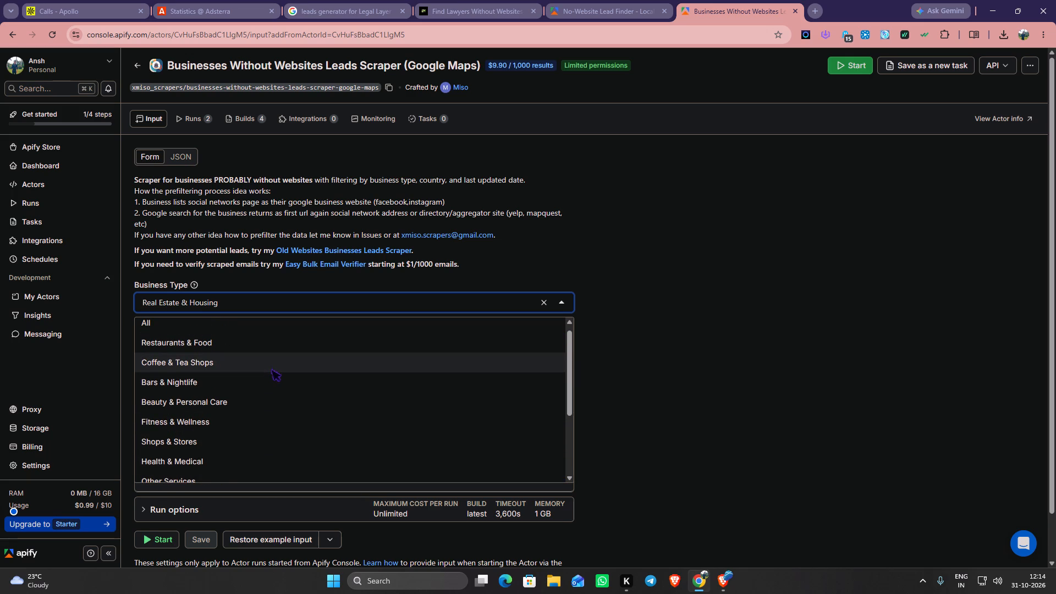
scroll(271, 369, down, 5)
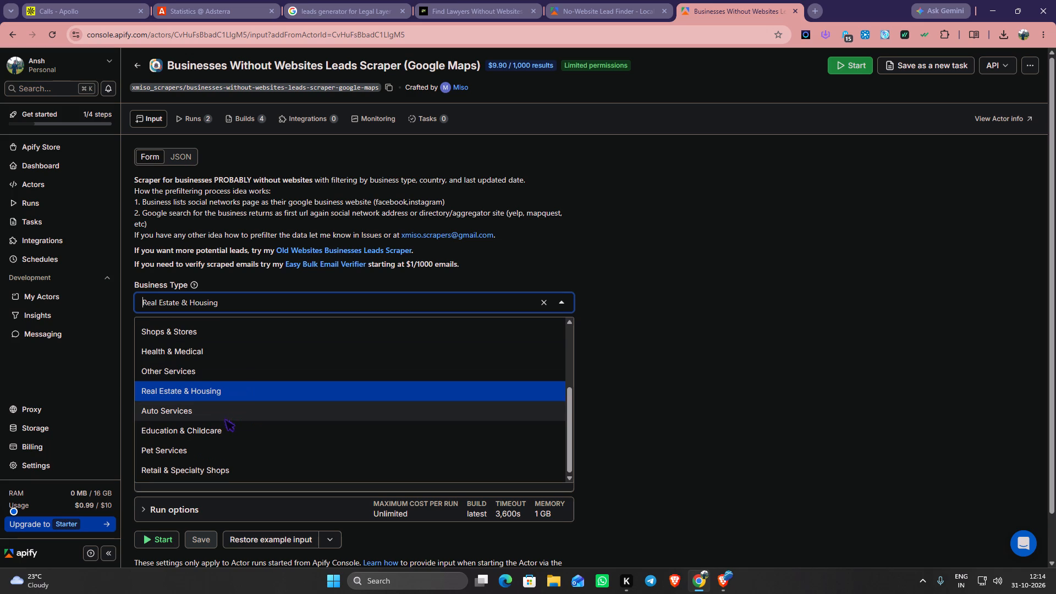
scroll(224, 419, up, 1)
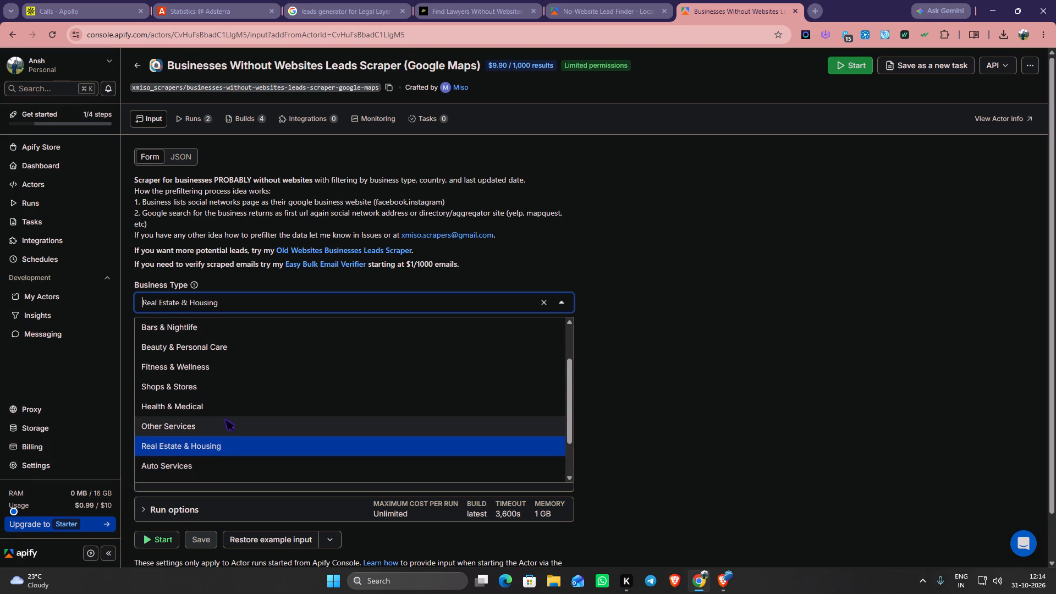
scroll(224, 419, up, 1)
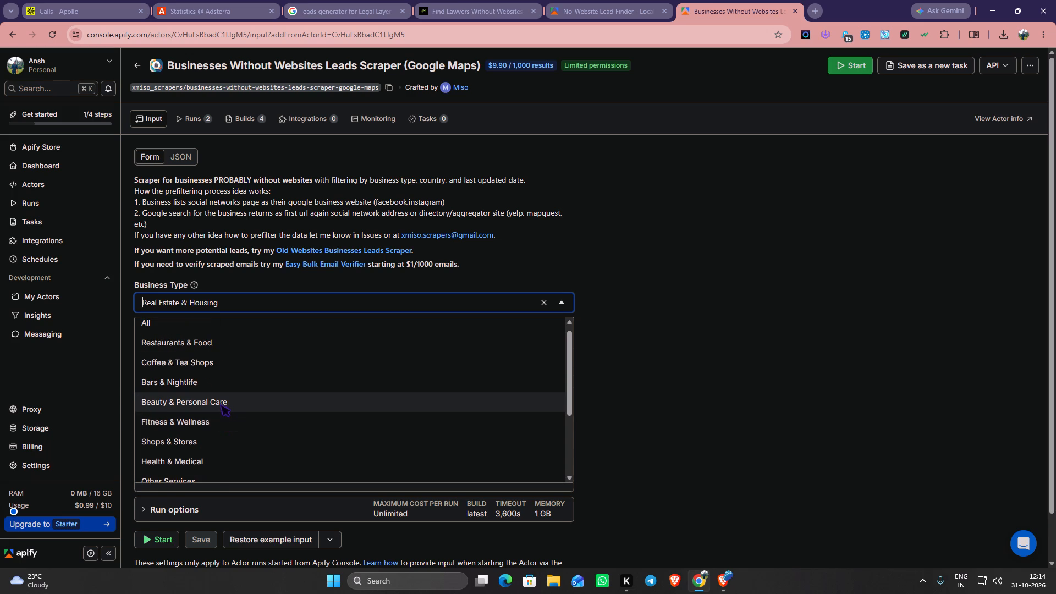
click(220, 404)
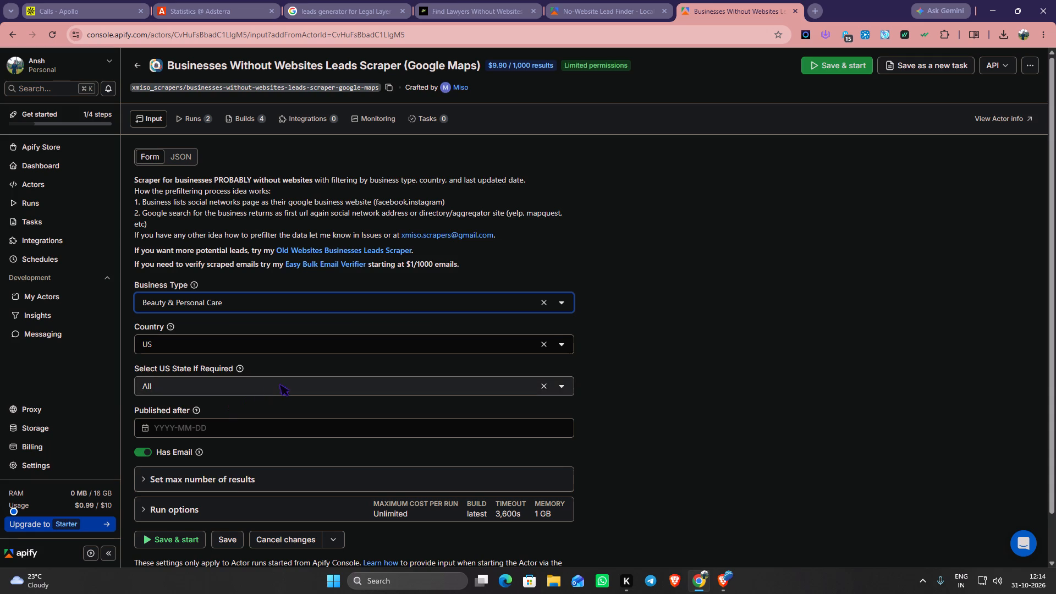
Review the scraper's input form, checking the country, state, email filter and run option settings.
scroll(279, 383, down, 3)
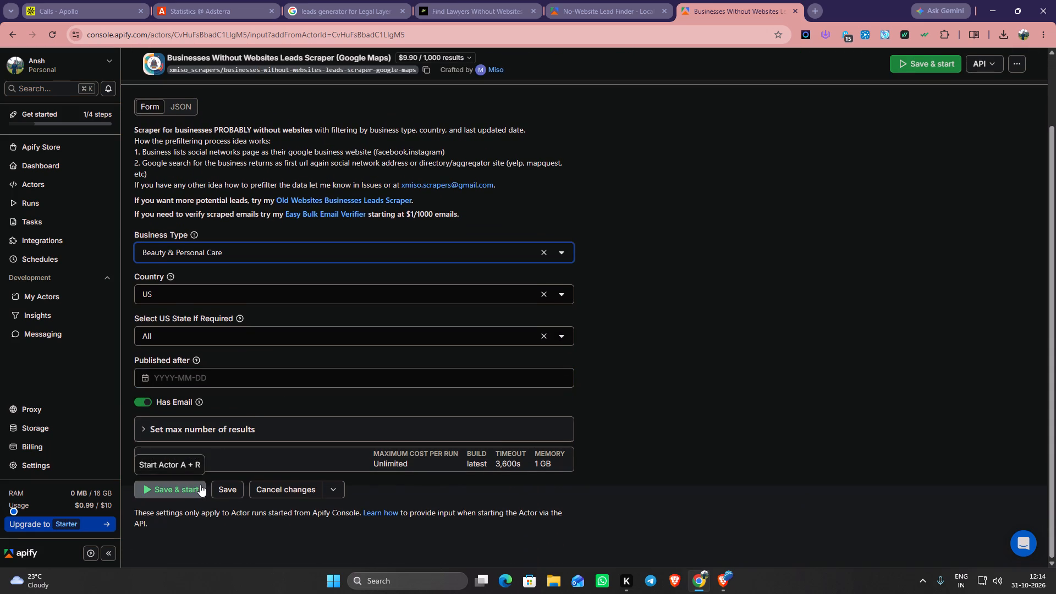
scroll(202, 480, up, 8)
scroll(275, 249, up, 3)
scroll(744, 296, up, 3)
scroll(744, 296, down, 3)
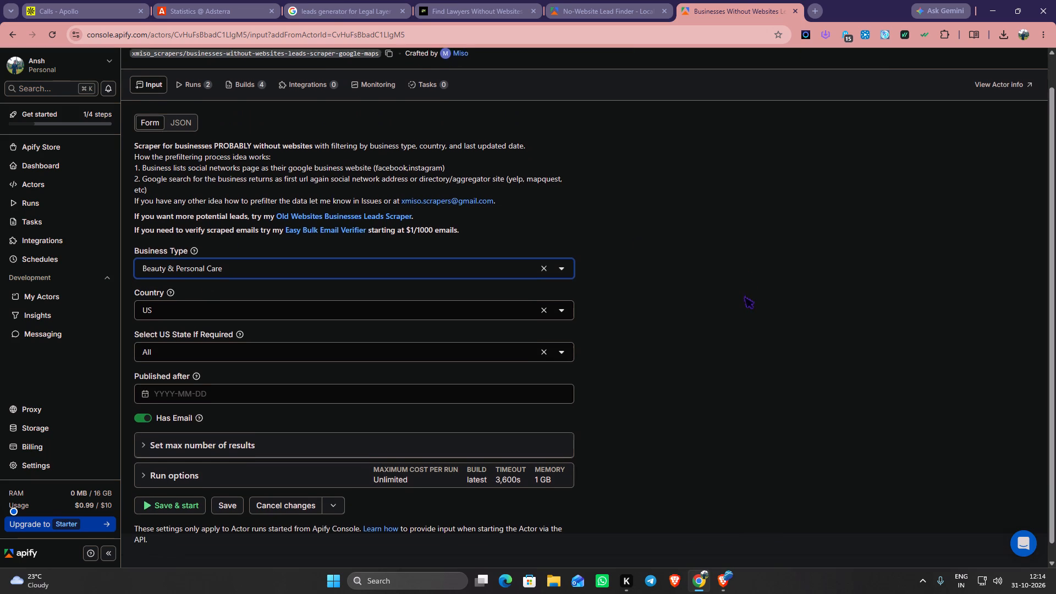
scroll(744, 296, up, 3)
scroll(619, 258, up, 2)
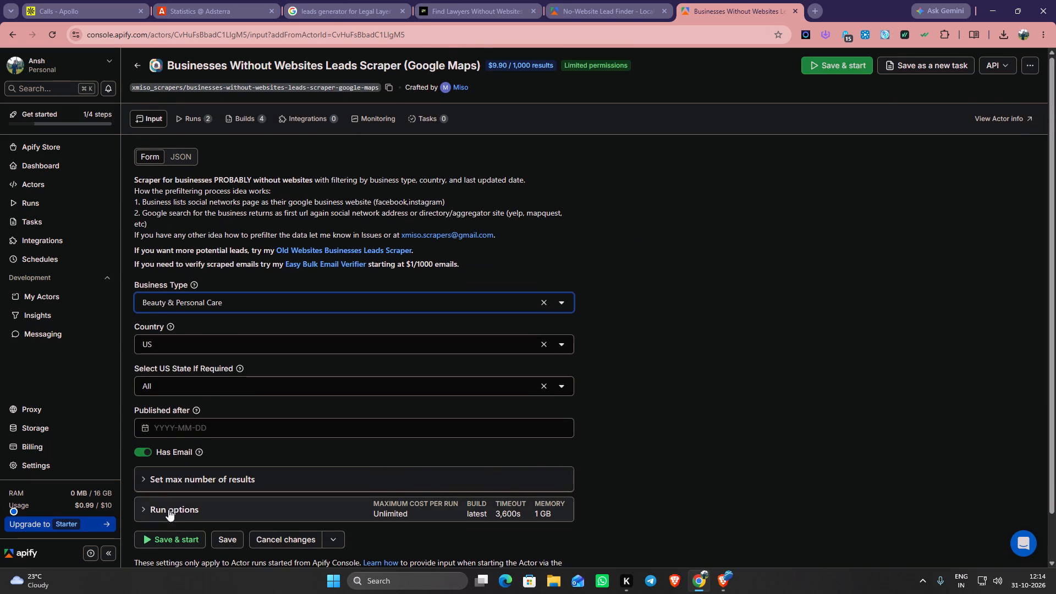
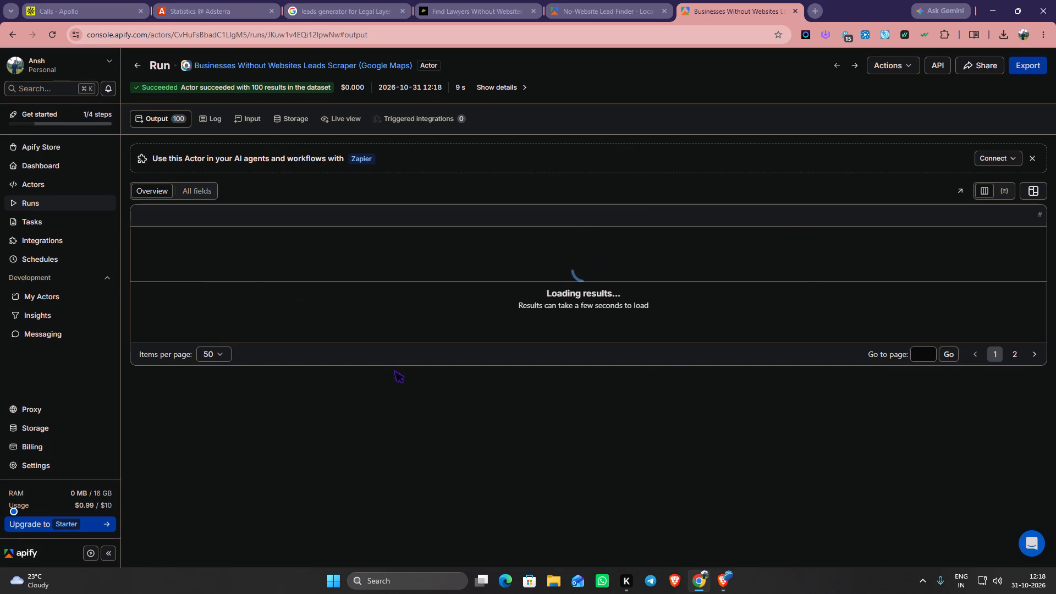
Look through the first page of the scraper run's beauty business results, checking names, locations, phones and emails.
scroll(394, 370, down, 2)
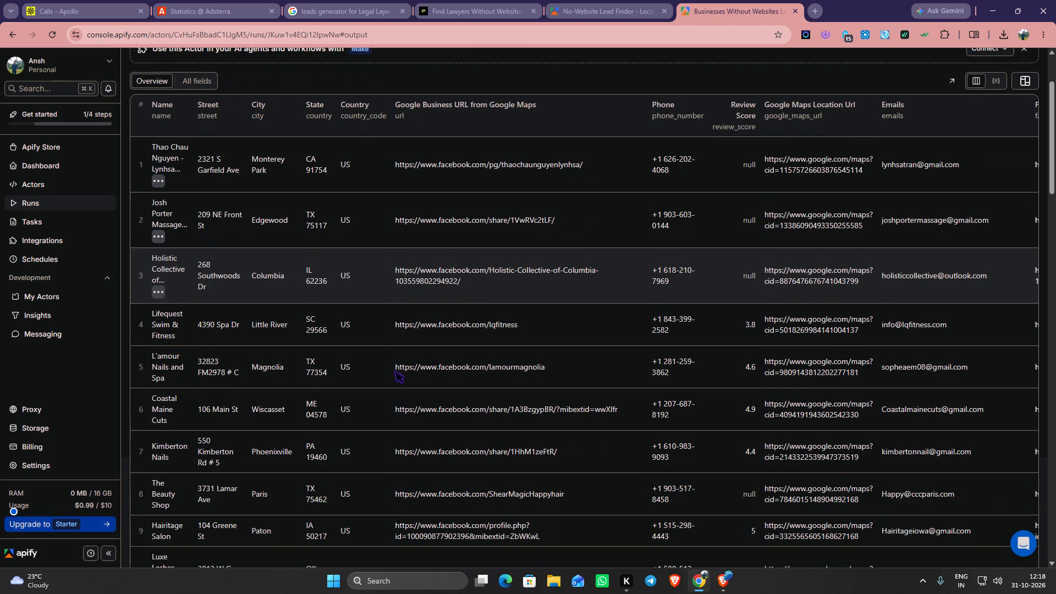
scroll(394, 370, down, 13)
scroll(388, 360, down, 8)
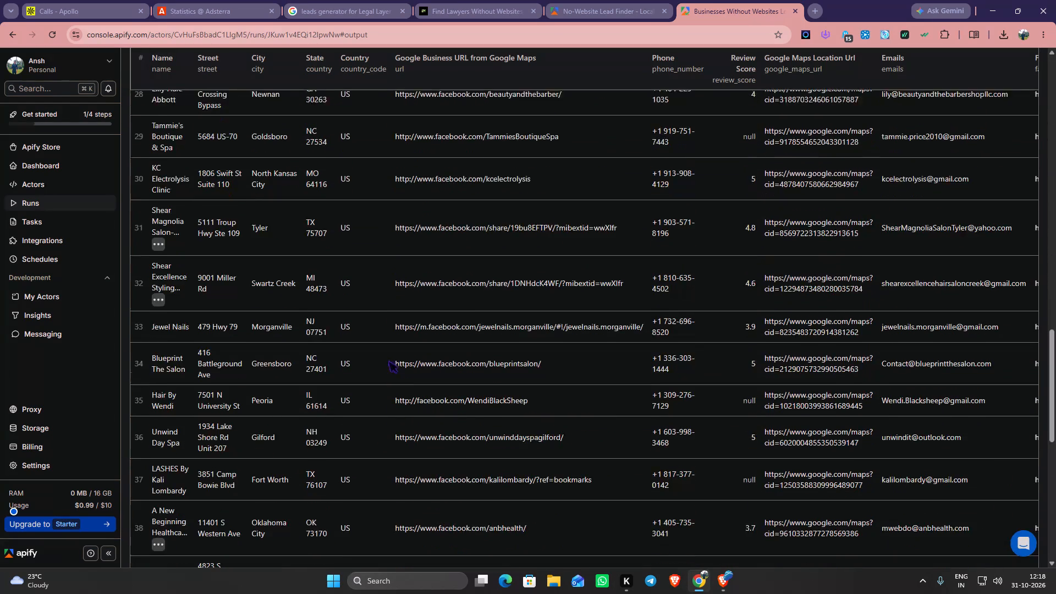
scroll(388, 360, down, 16)
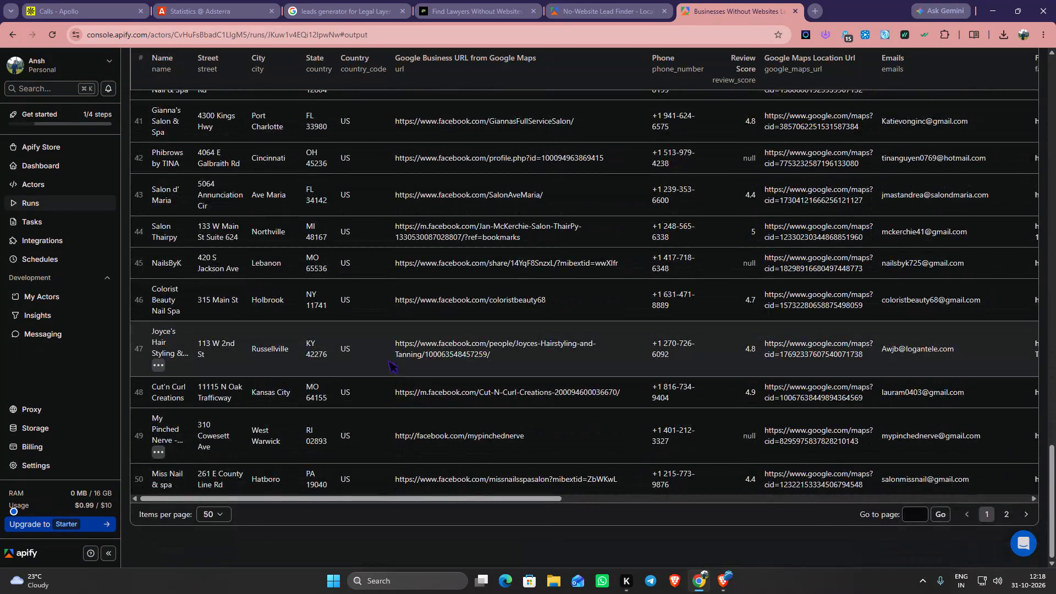
scroll(388, 360, down, 1)
scroll(691, 392, down, 1)
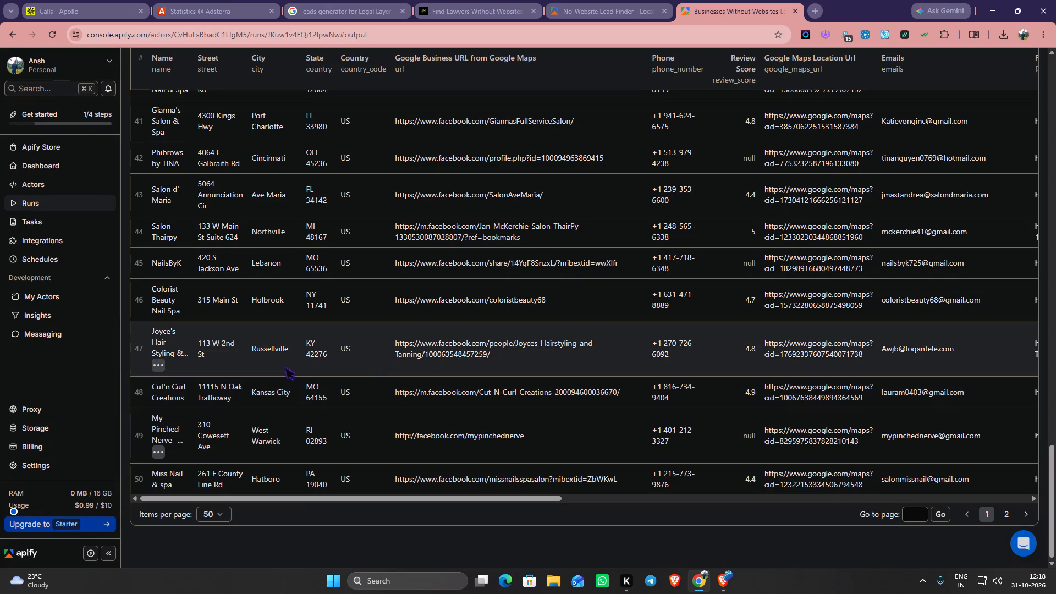
Go to page 2 of the run's results and look through the remaining beauty business leads.
click(1024, 515)
scroll(684, 344, up, 9)
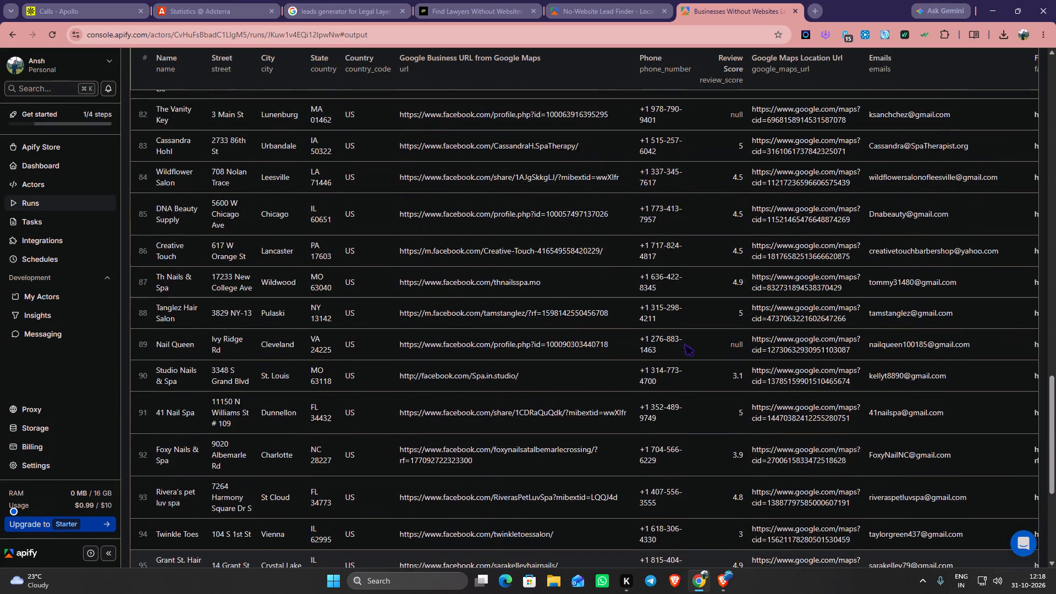
scroll(684, 344, up, 18)
scroll(684, 344, up, 9)
scroll(684, 344, down, 1)
scroll(684, 344, up, 7)
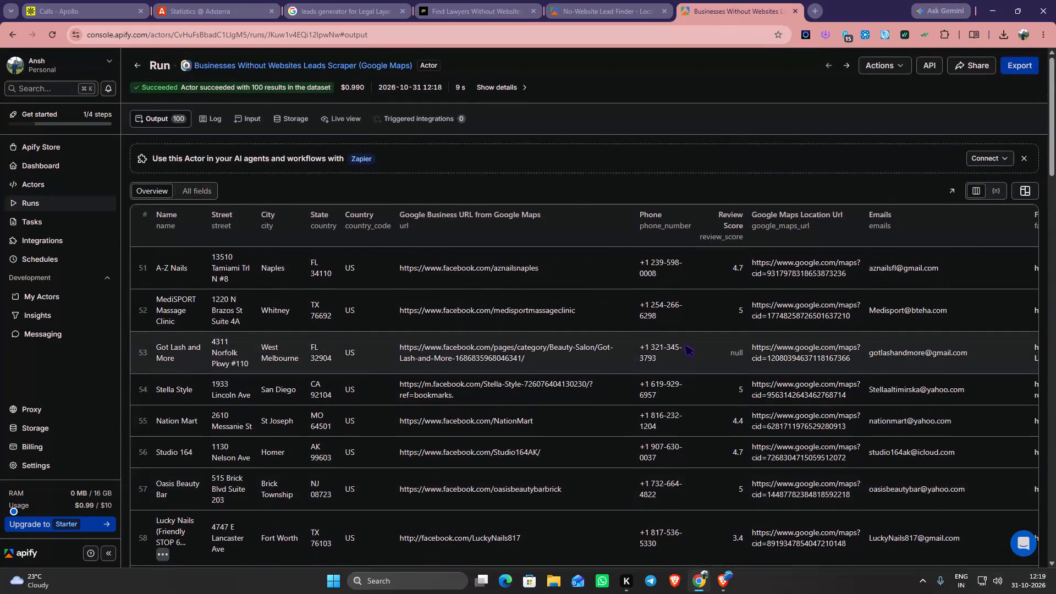
scroll(684, 344, down, 14)
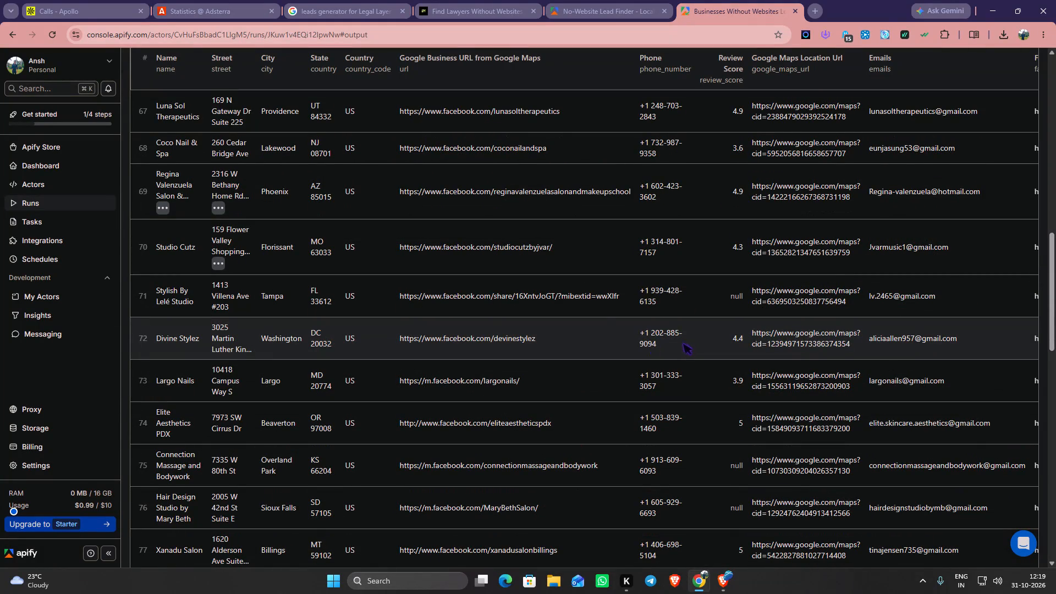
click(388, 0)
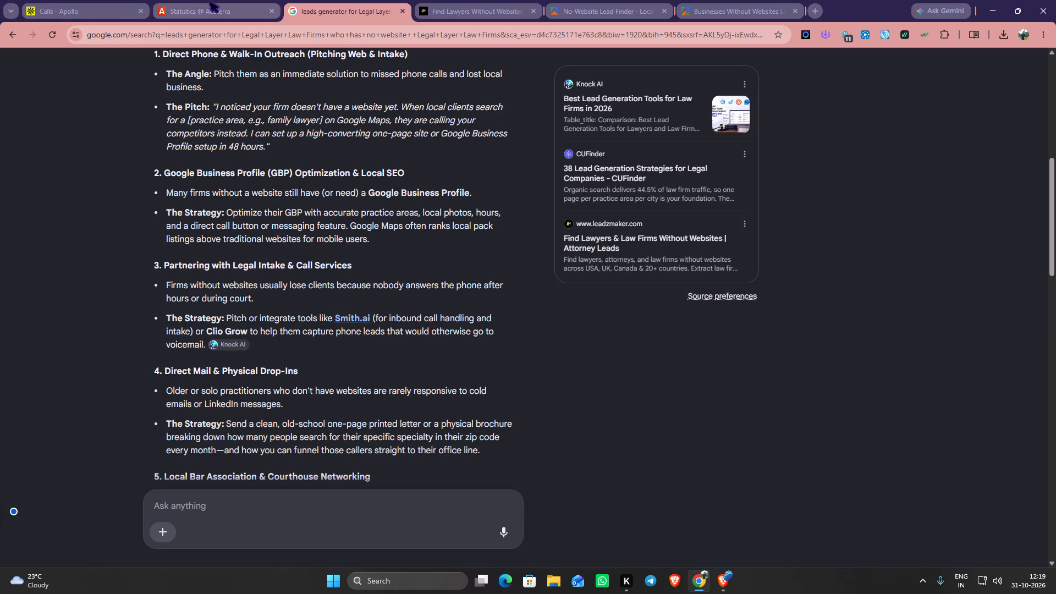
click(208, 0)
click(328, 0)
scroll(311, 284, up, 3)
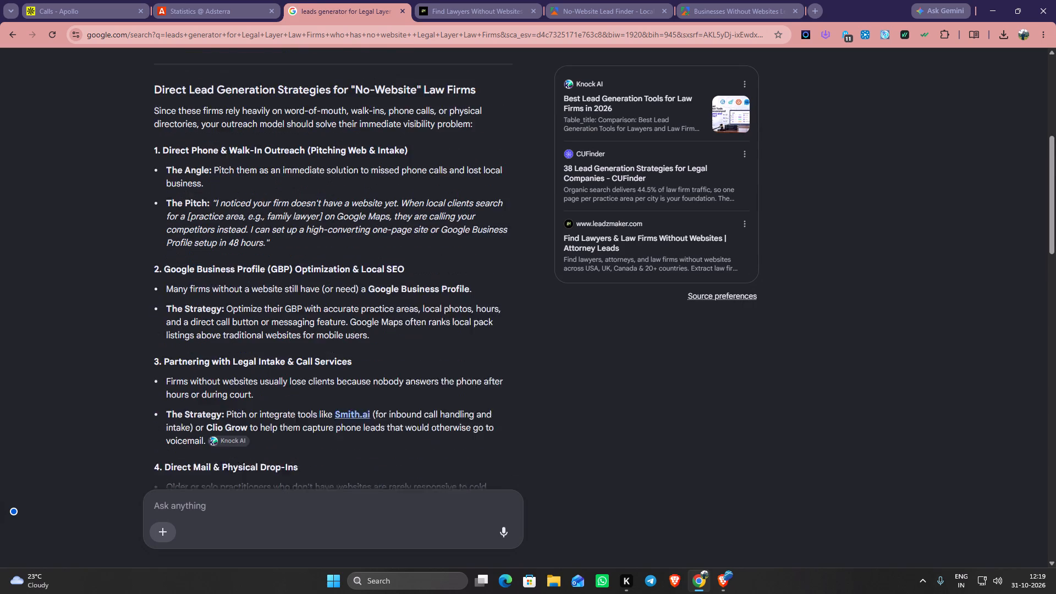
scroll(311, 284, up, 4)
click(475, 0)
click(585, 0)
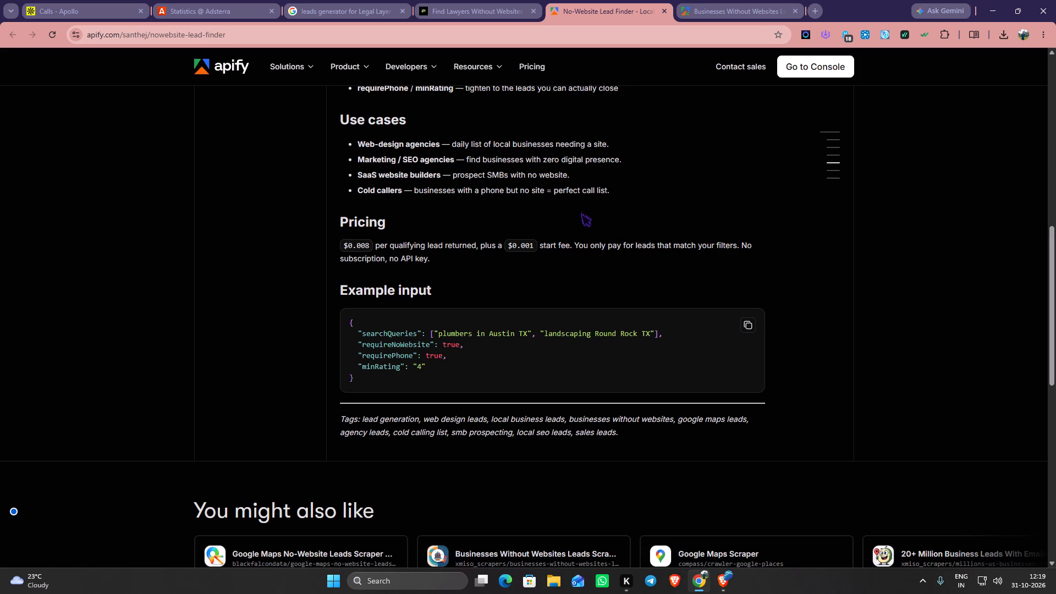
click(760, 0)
Review the second page of beauty leads again, checking the Facebook links, phone numbers, review scores and emails.
scroll(738, 290, up, 2)
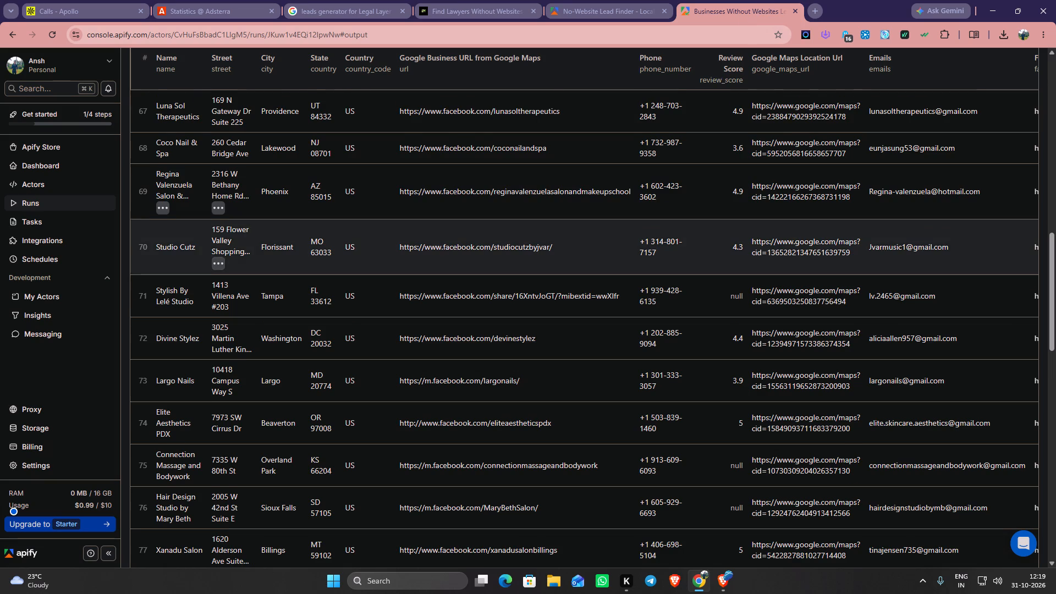
scroll(740, 290, up, 15)
scroll(745, 290, down, 4)
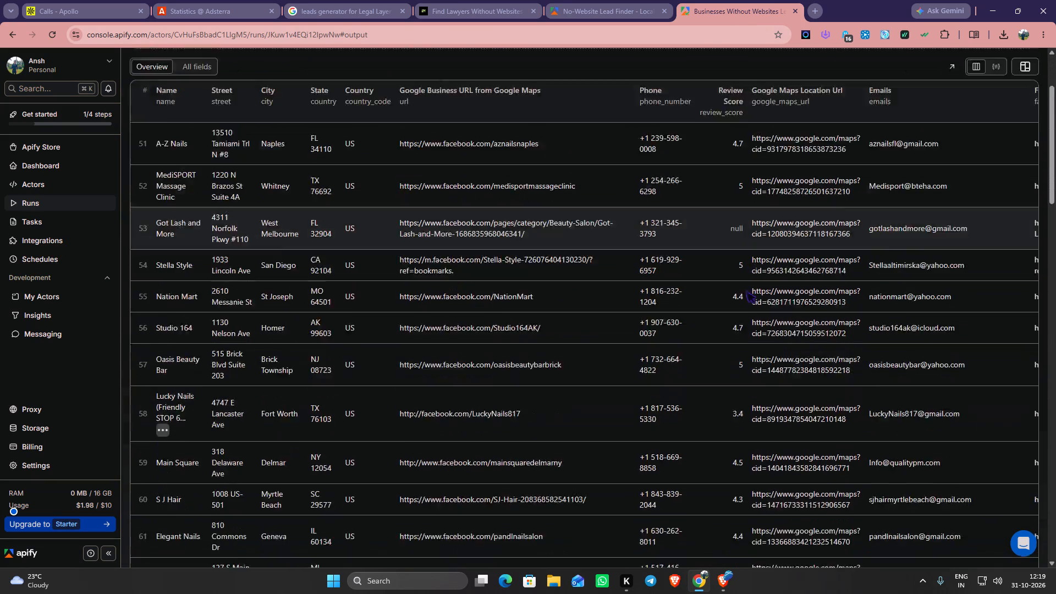
scroll(745, 290, down, 18)
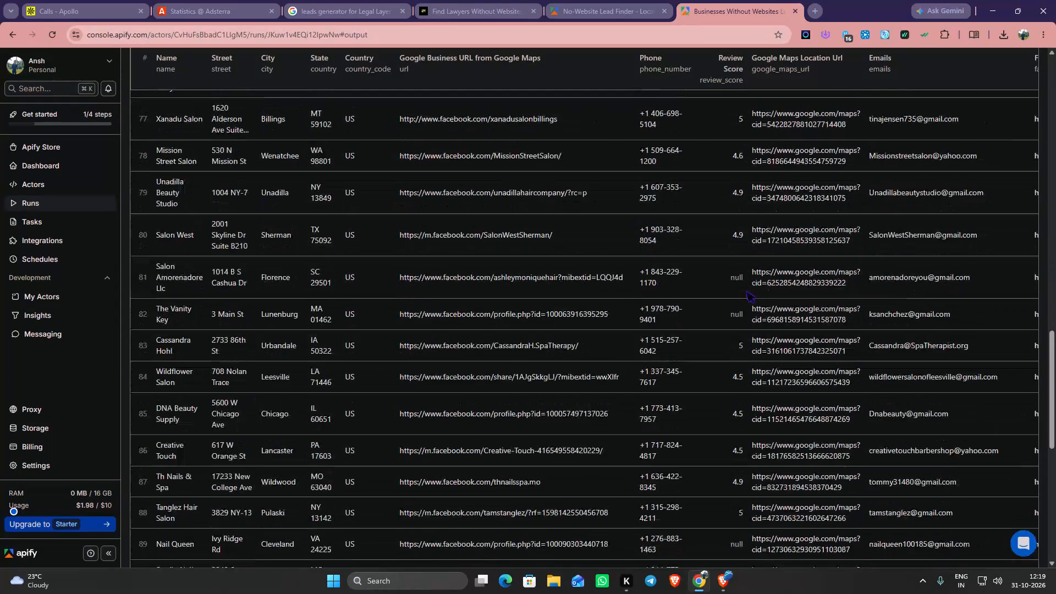
scroll(745, 290, down, 7)
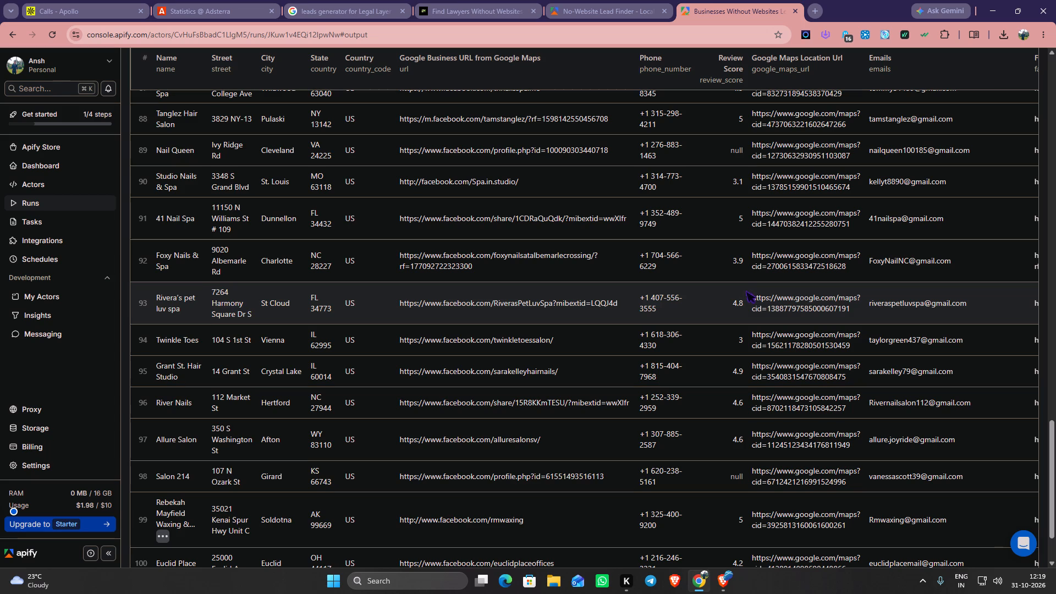
scroll(745, 290, up, 1)
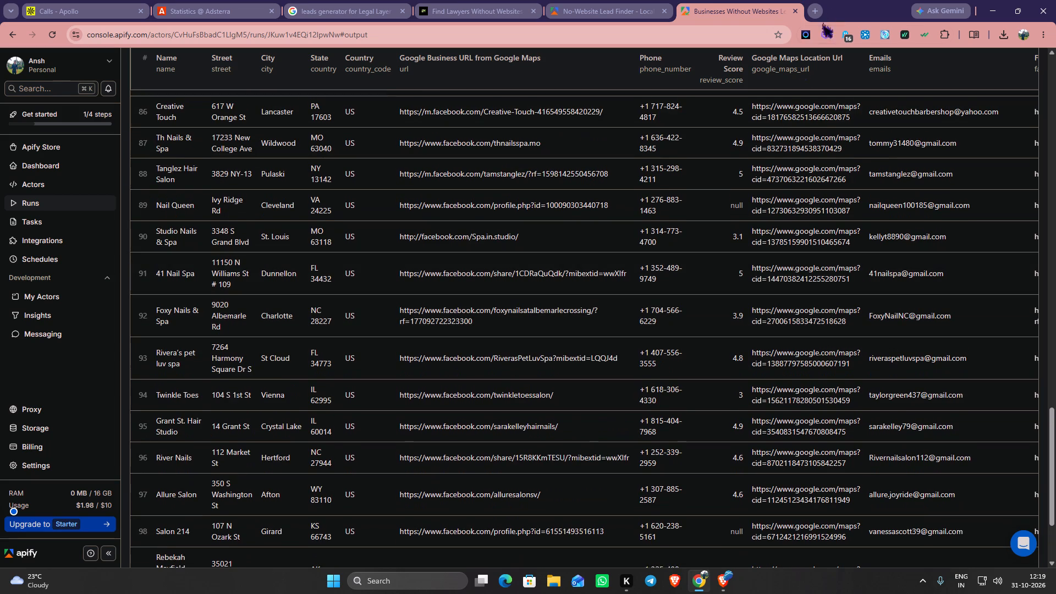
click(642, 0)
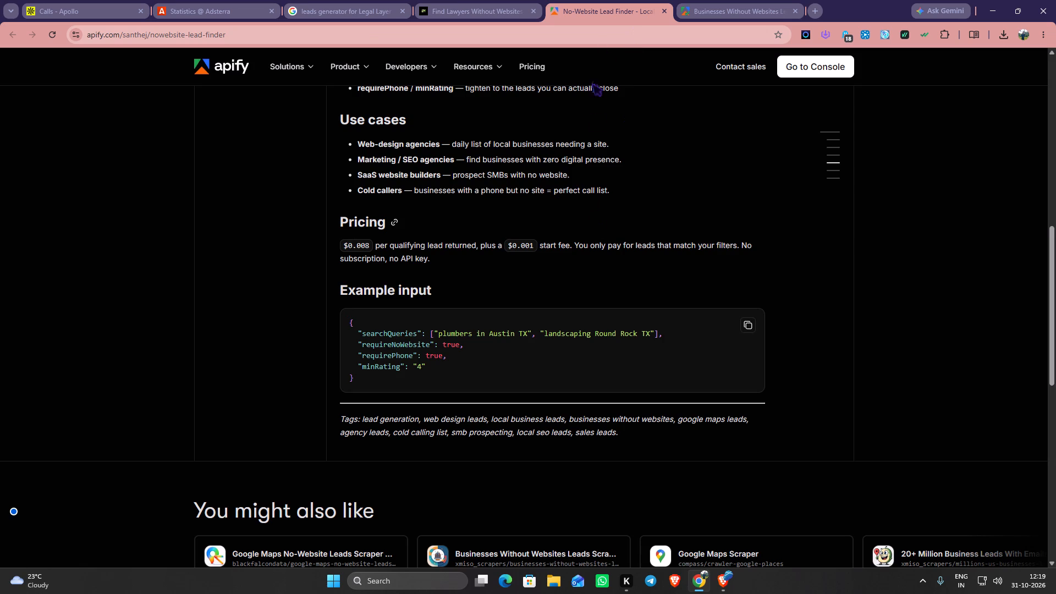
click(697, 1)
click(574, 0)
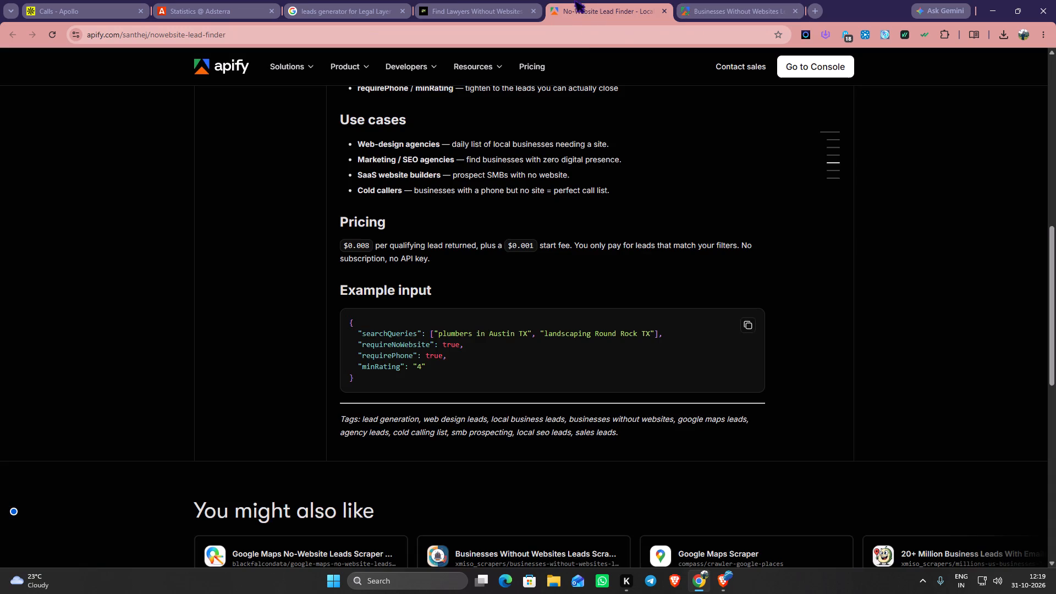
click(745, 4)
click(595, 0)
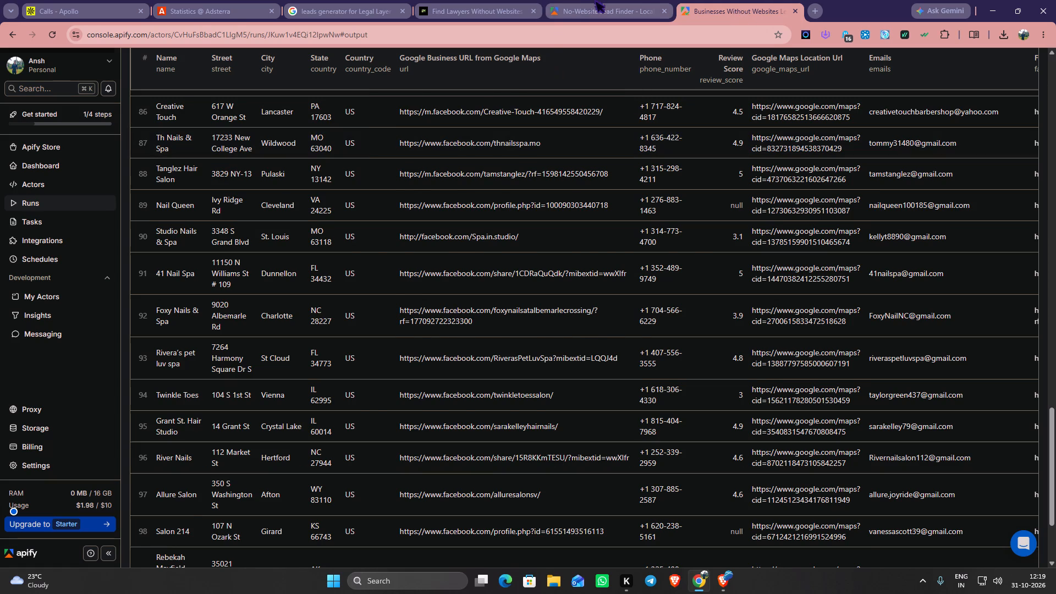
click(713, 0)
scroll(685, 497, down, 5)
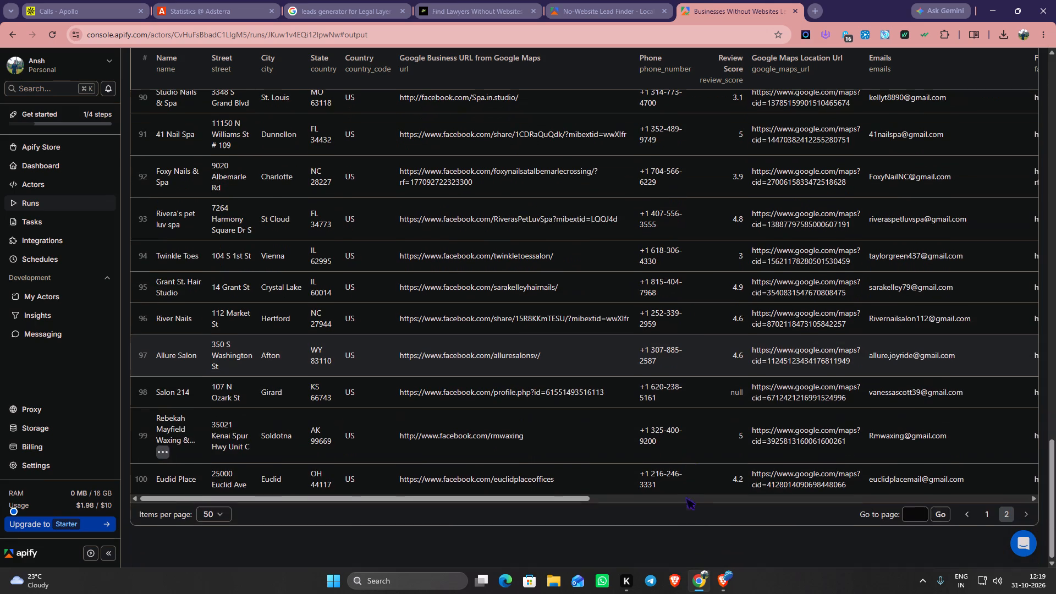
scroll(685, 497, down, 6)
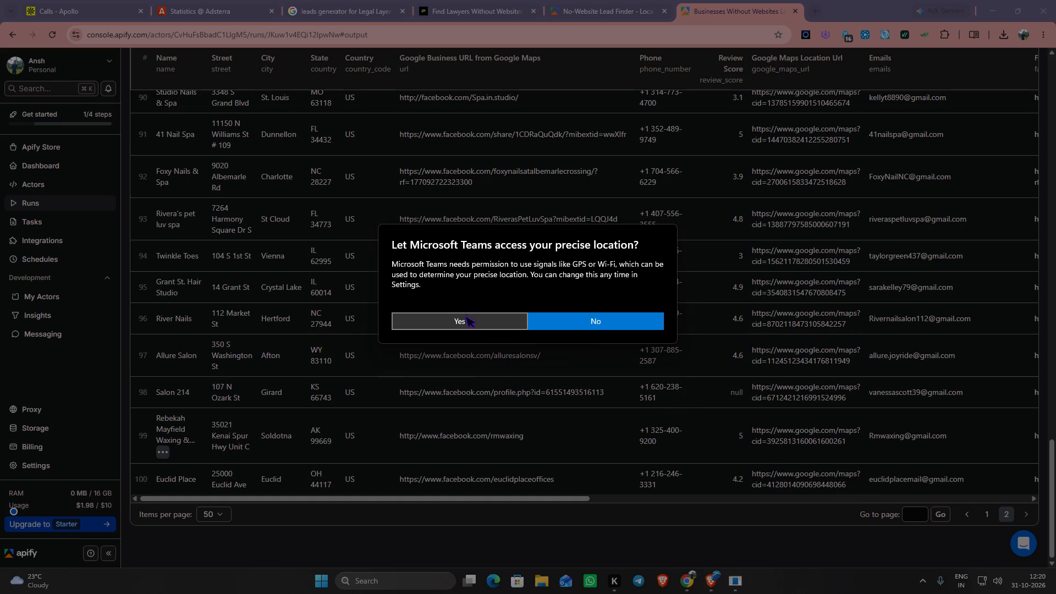
Deny Microsoft Teams access to the precise location.
click(633, 318)
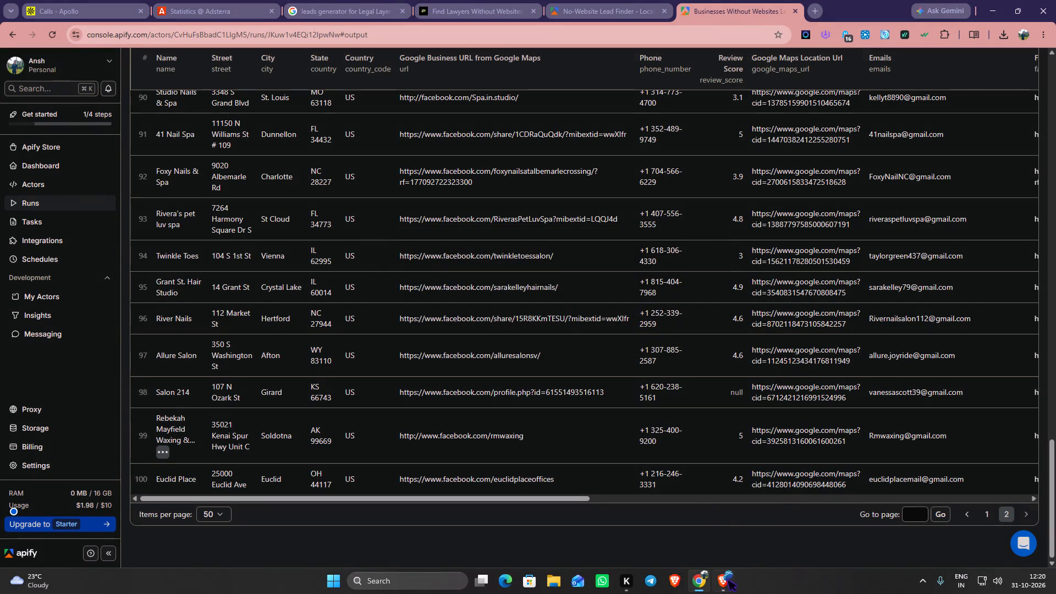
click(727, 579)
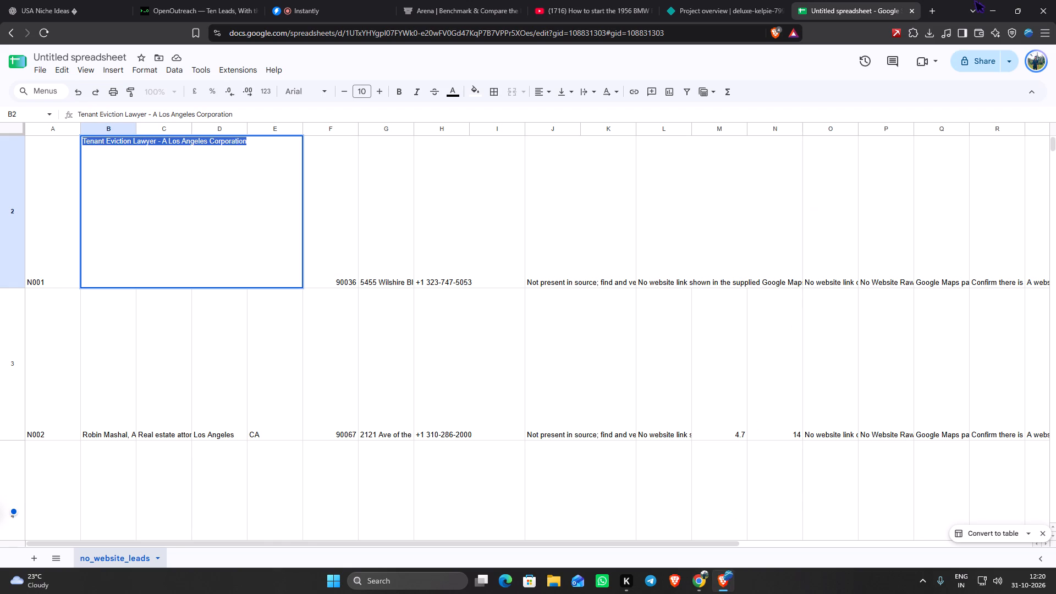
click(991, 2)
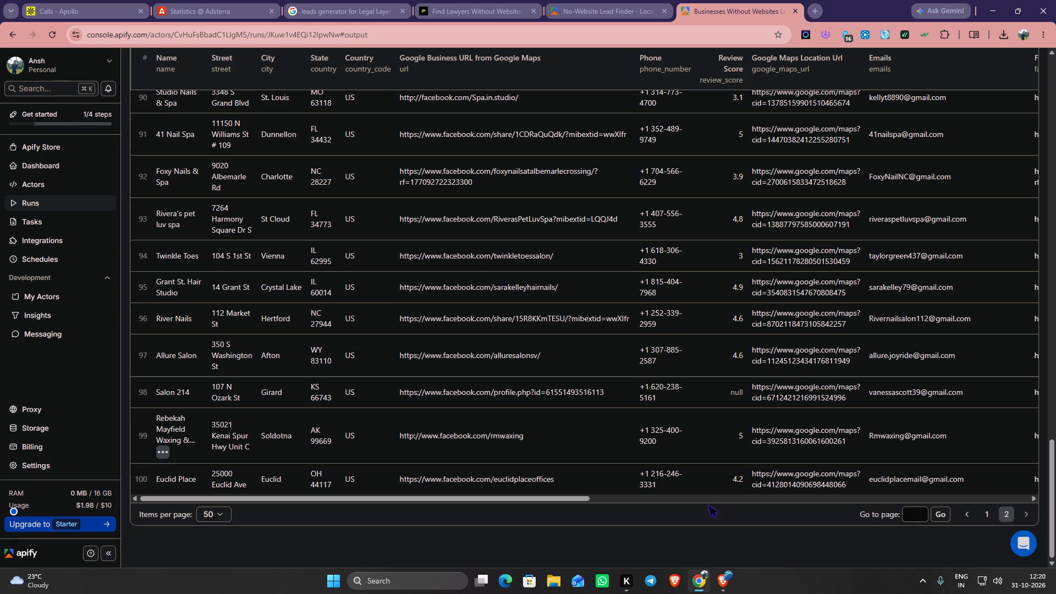
Recheck the leads on the second results page down to the final row.
scroll(705, 477, up, 19)
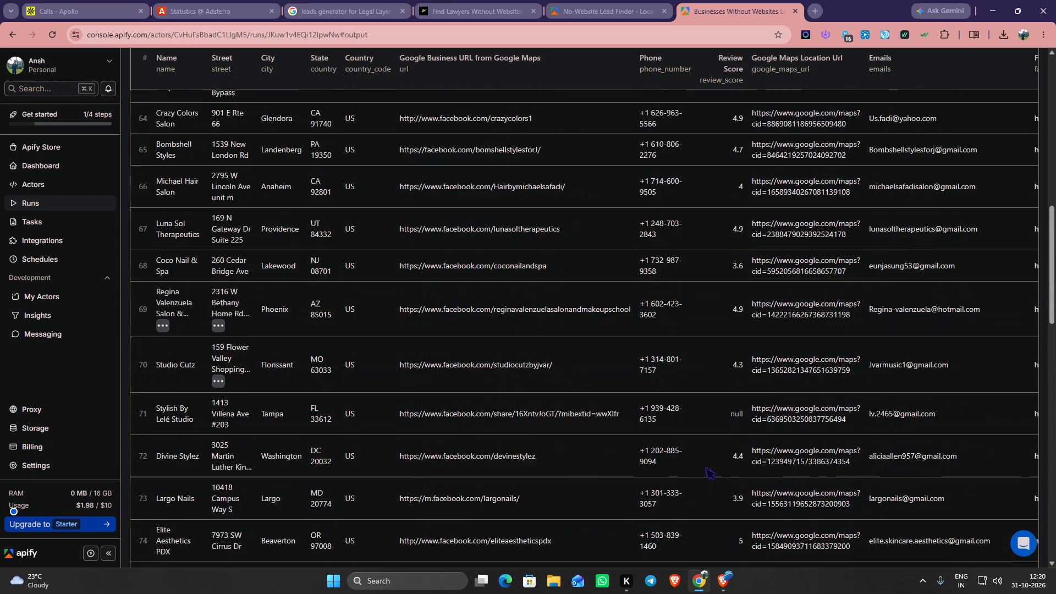
scroll(705, 467, down, 1)
scroll(705, 467, up, 11)
scroll(705, 467, down, 6)
scroll(705, 467, down, 19)
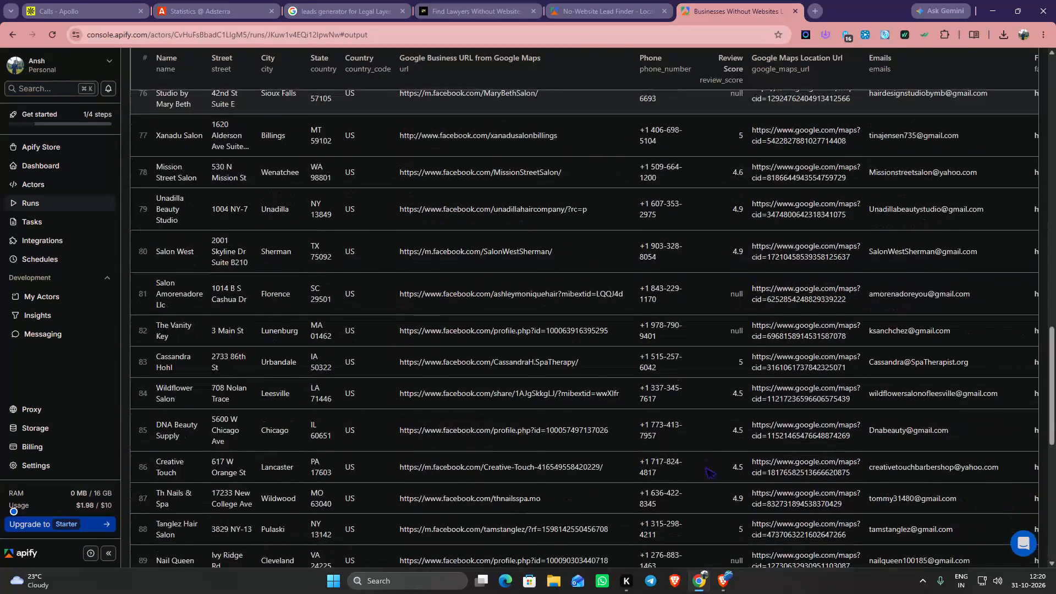
scroll(705, 467, down, 17)
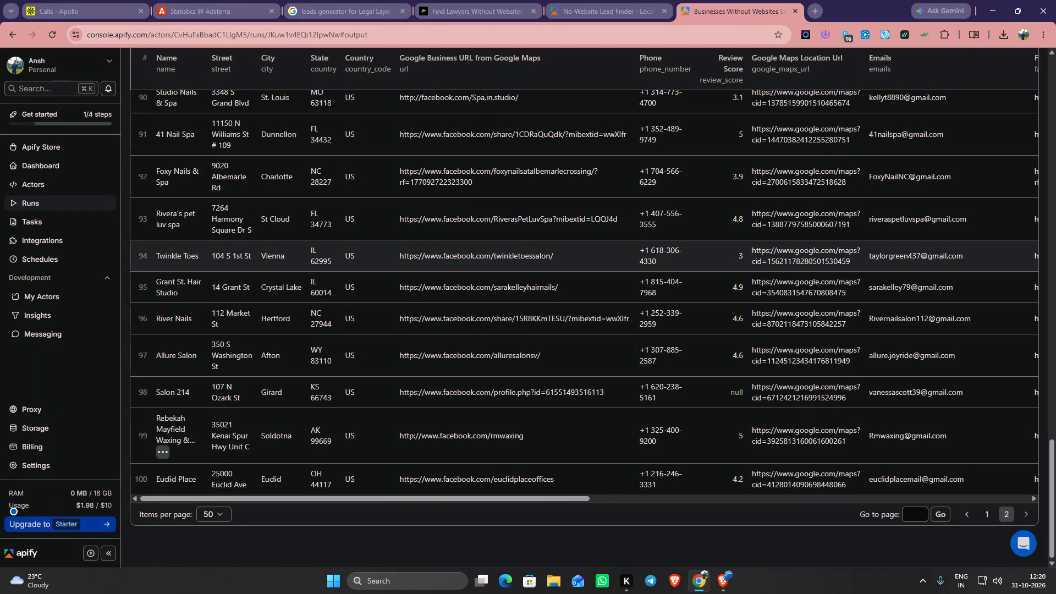
scroll(793, 257, down, 7)
scroll(793, 257, up, 13)
scroll(785, 247, down, 12)
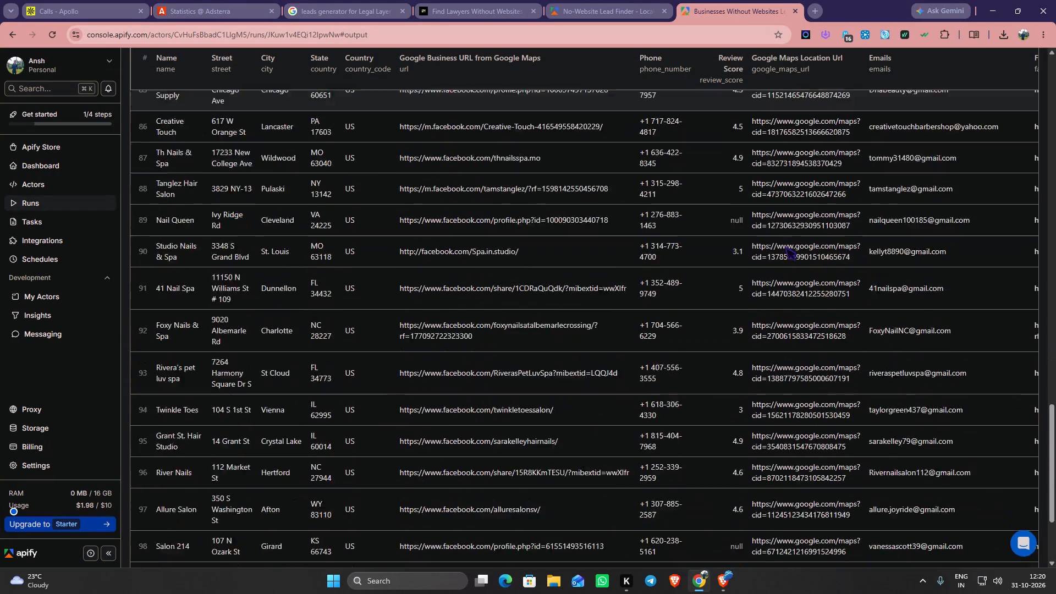
scroll(785, 247, down, 5)
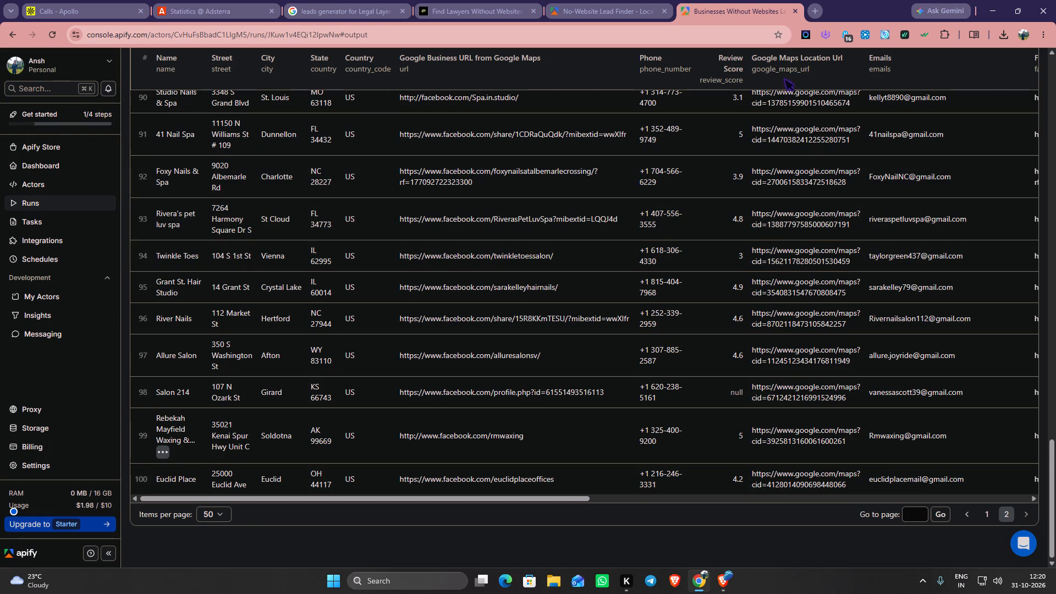
scroll(850, 183, up, 20)
scroll(850, 183, up, 8)
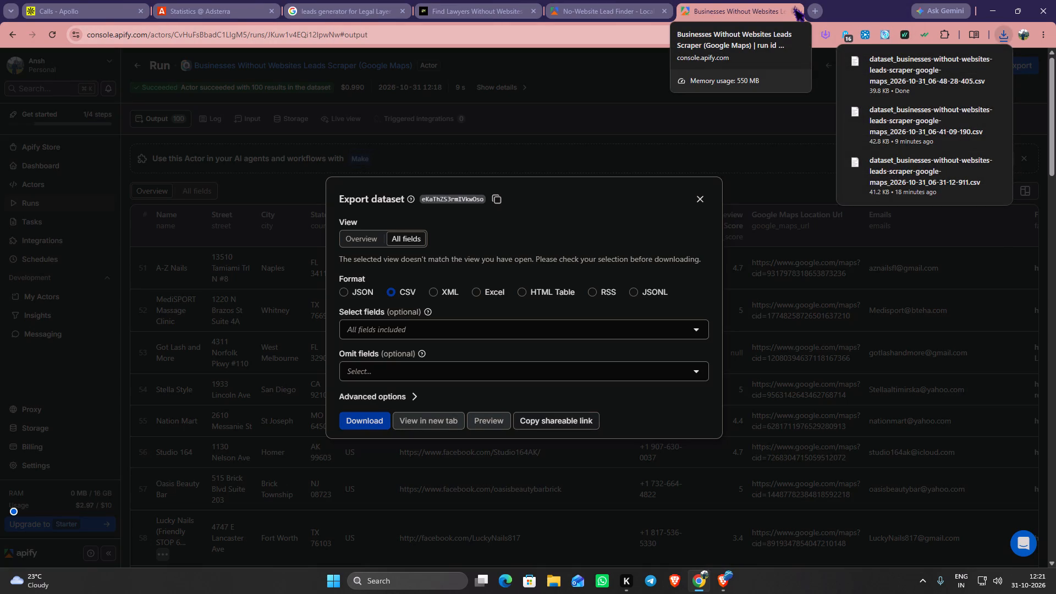
click(694, 197)
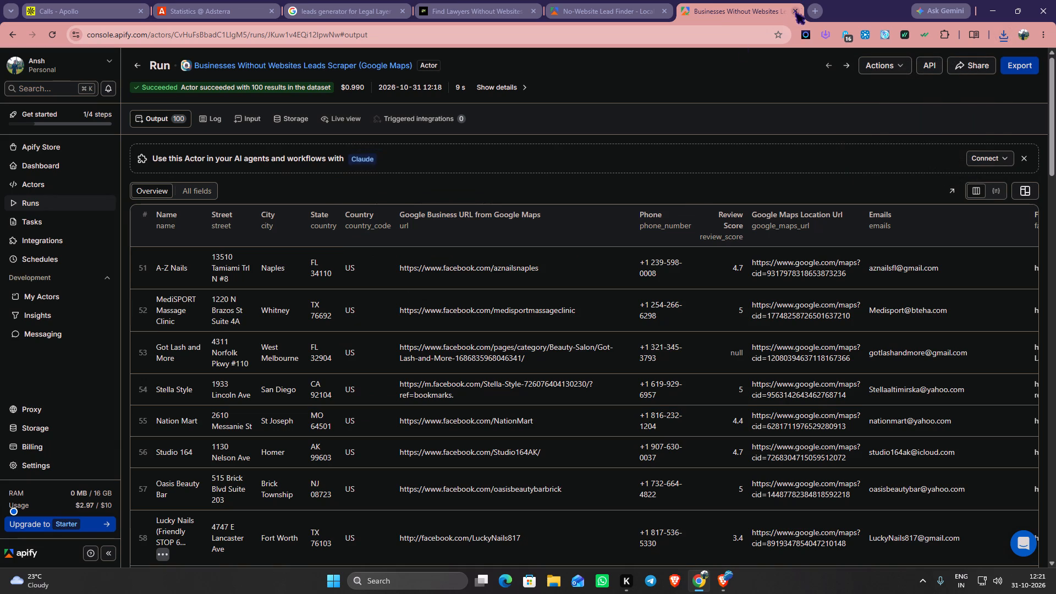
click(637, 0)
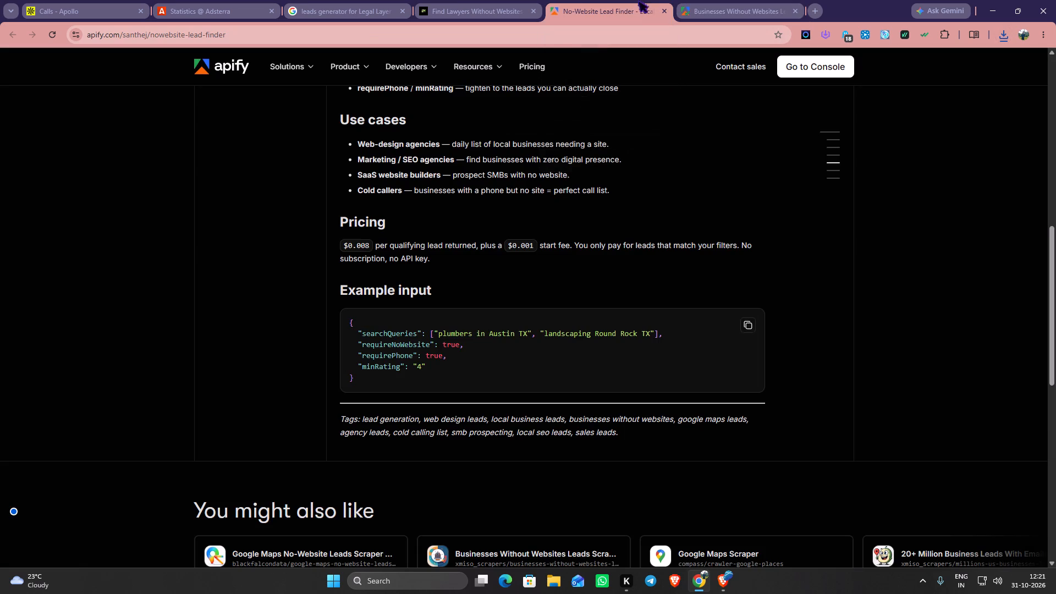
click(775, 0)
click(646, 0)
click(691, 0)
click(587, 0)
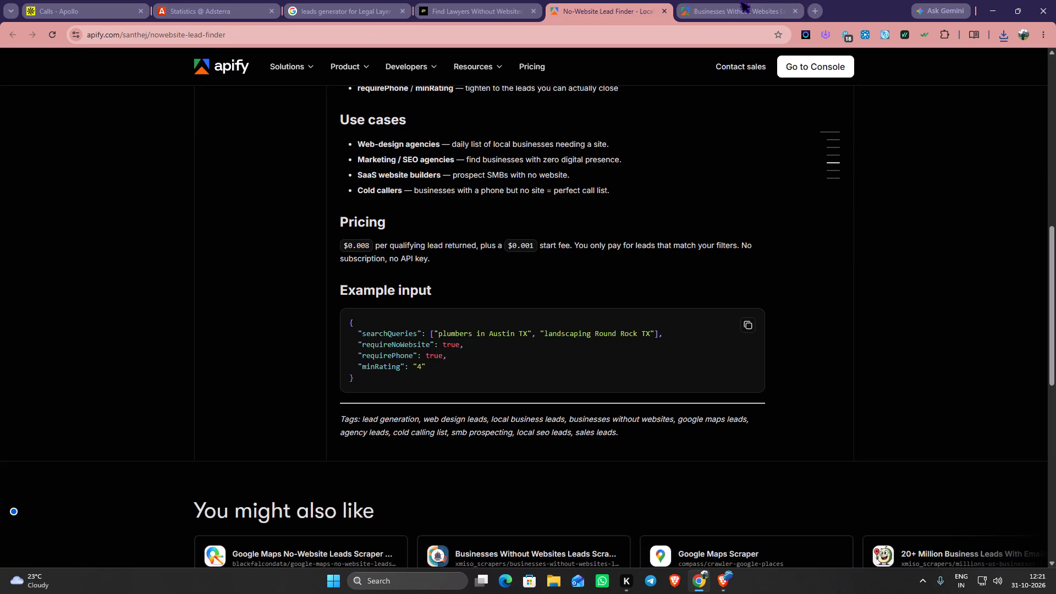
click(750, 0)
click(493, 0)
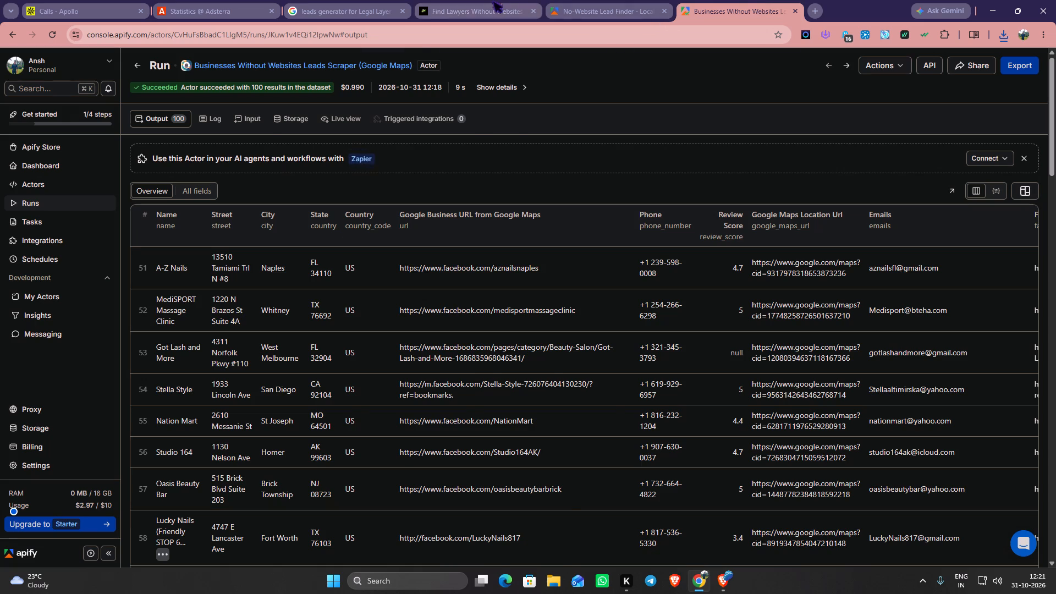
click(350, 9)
click(443, 0)
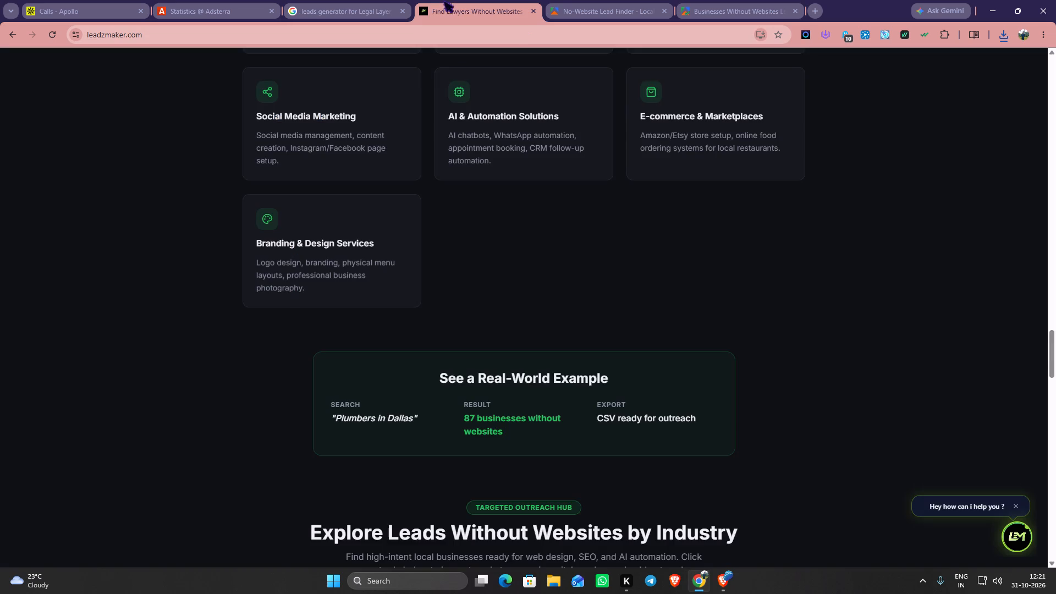